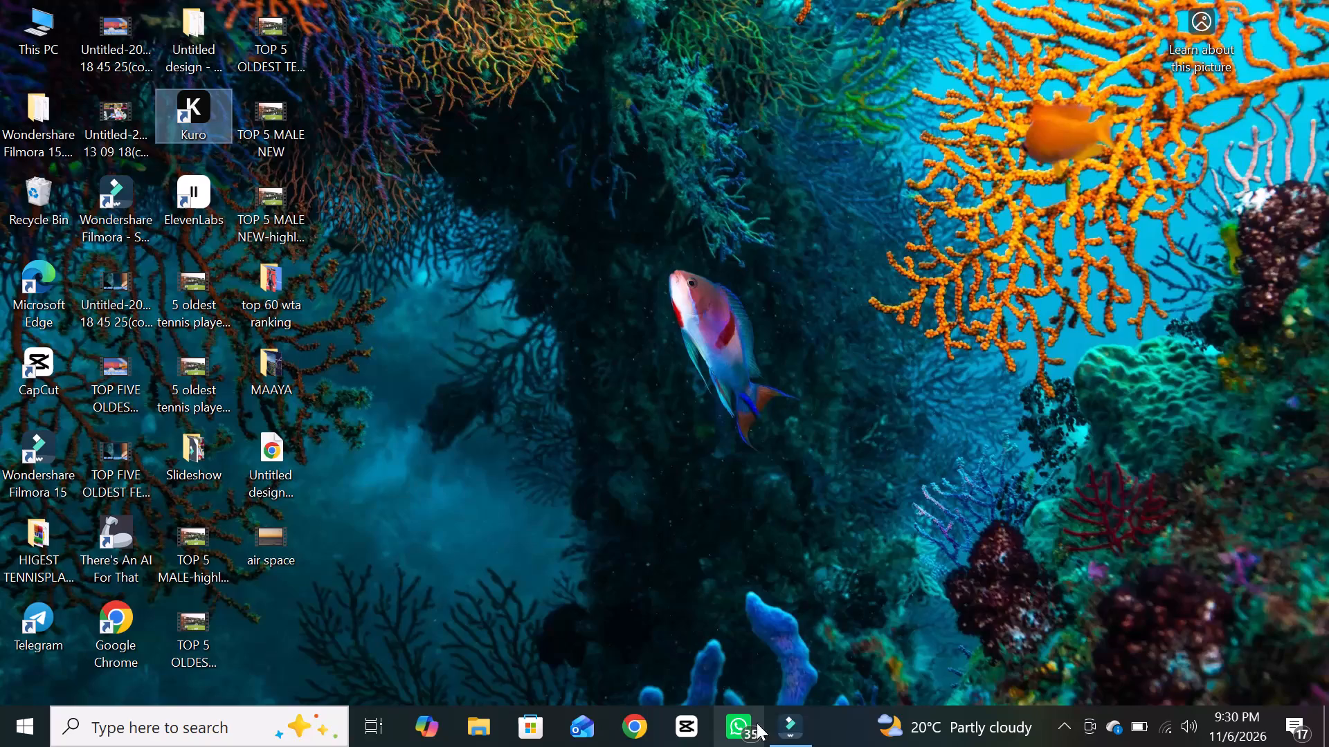
# Switch to Wondershare Filmora and preview the timeline from the beginning, pausing in the second split-screen clip at about 00:00:18.
pyautogui.click(1064, 724)
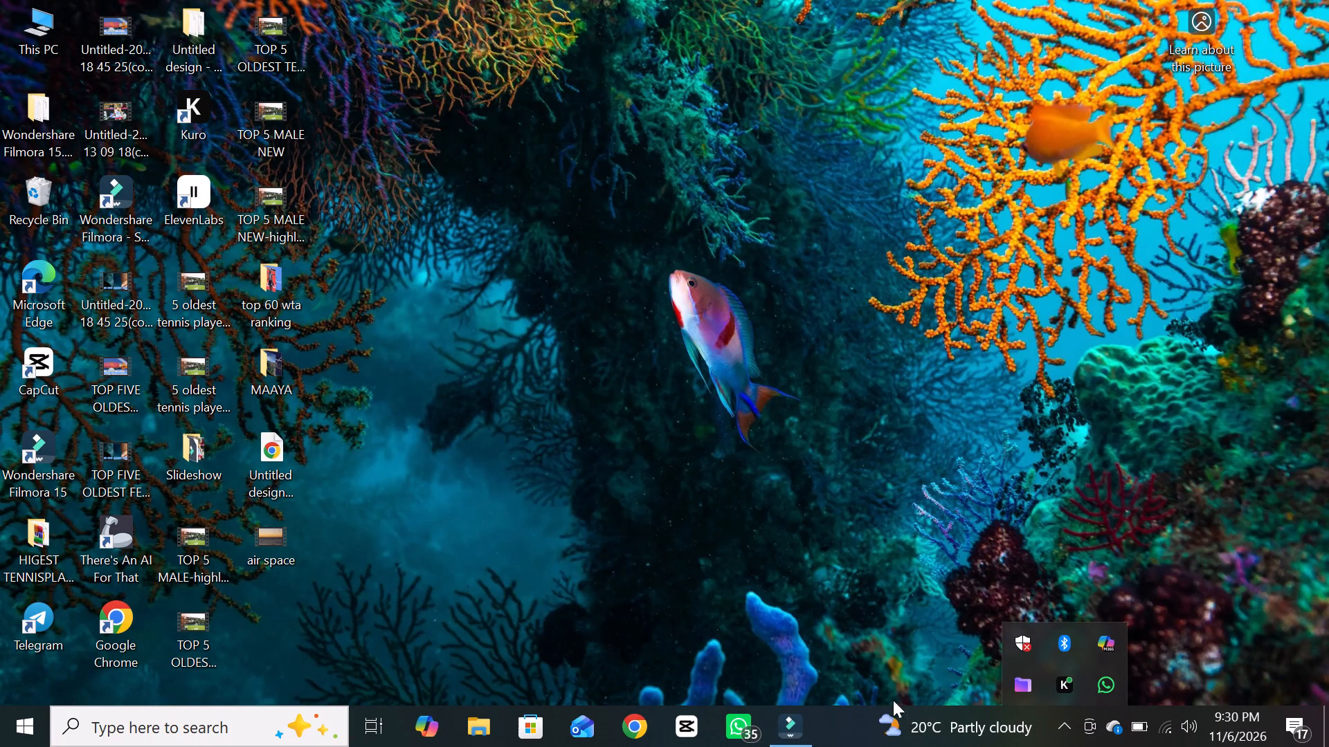
pyautogui.doubleClick(792, 731)
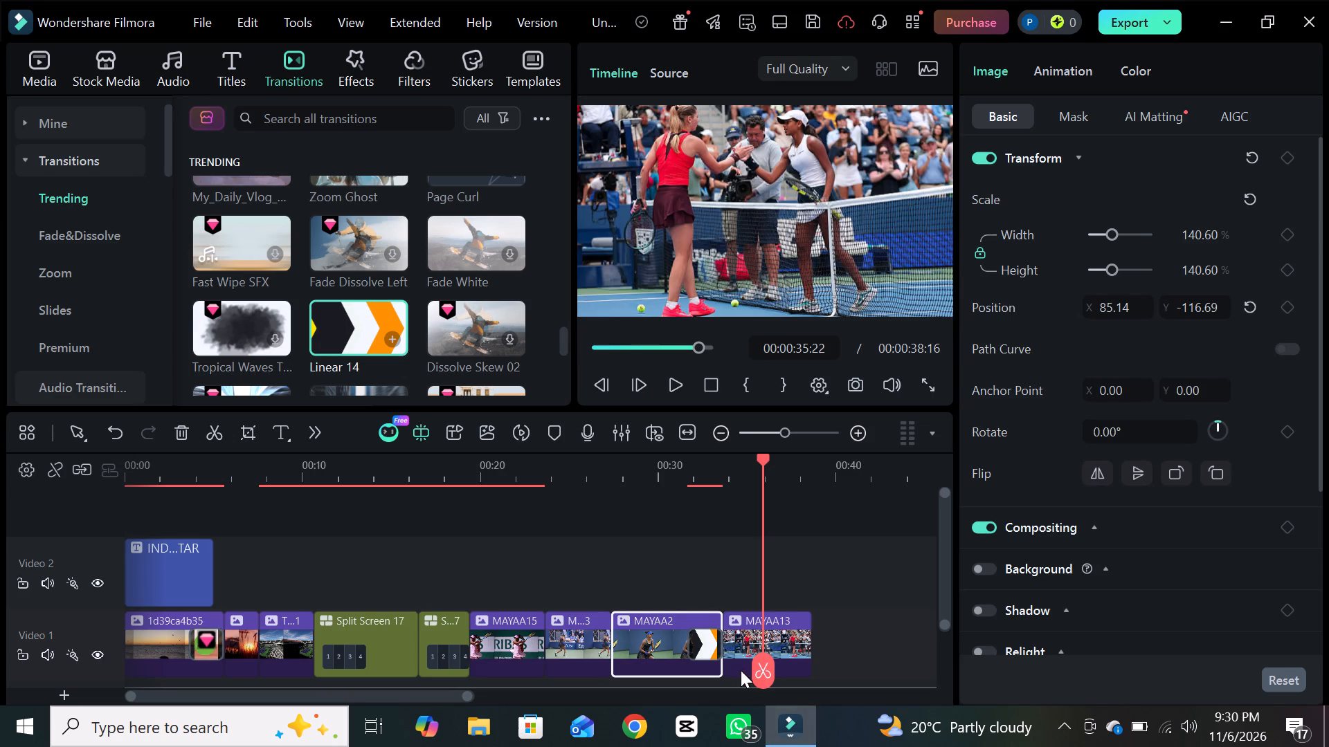
pyautogui.moveTo(761, 667); pyautogui.dragTo(598, 672)
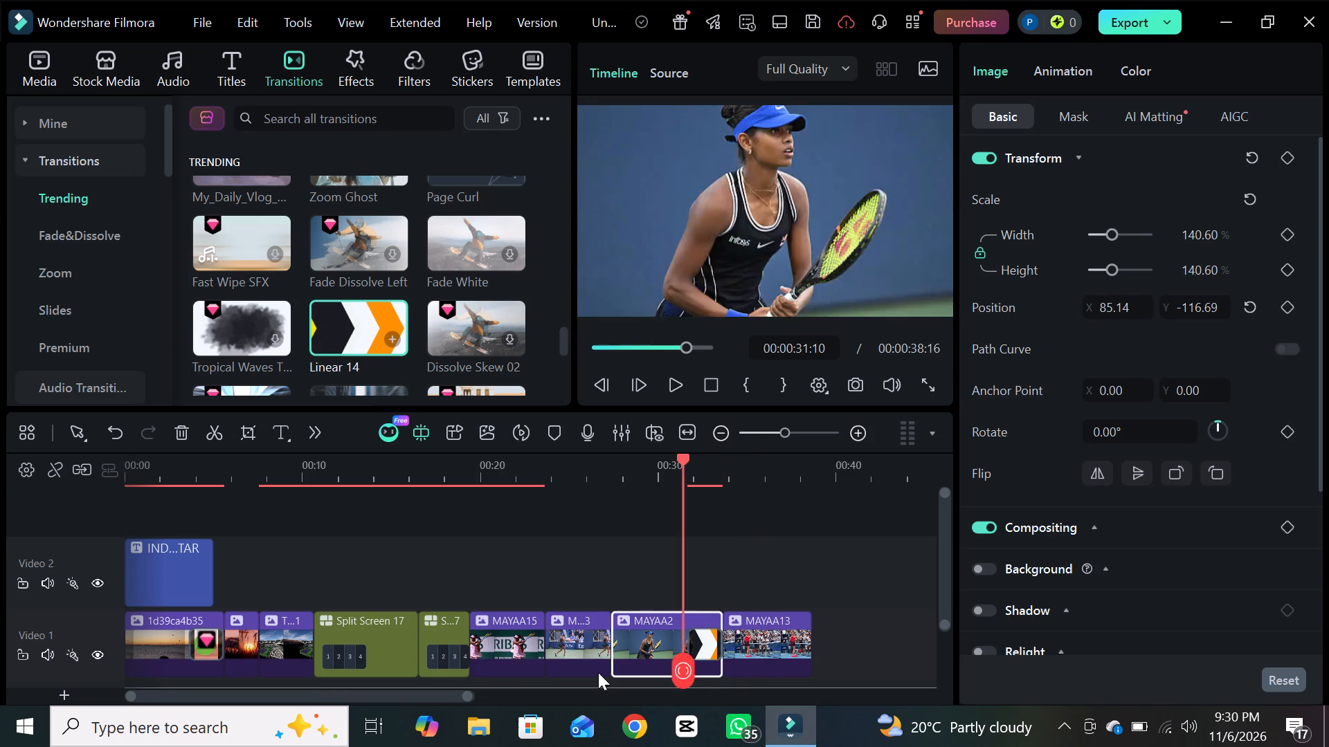
pyautogui.moveTo(598, 672); pyautogui.dragTo(30, 704)
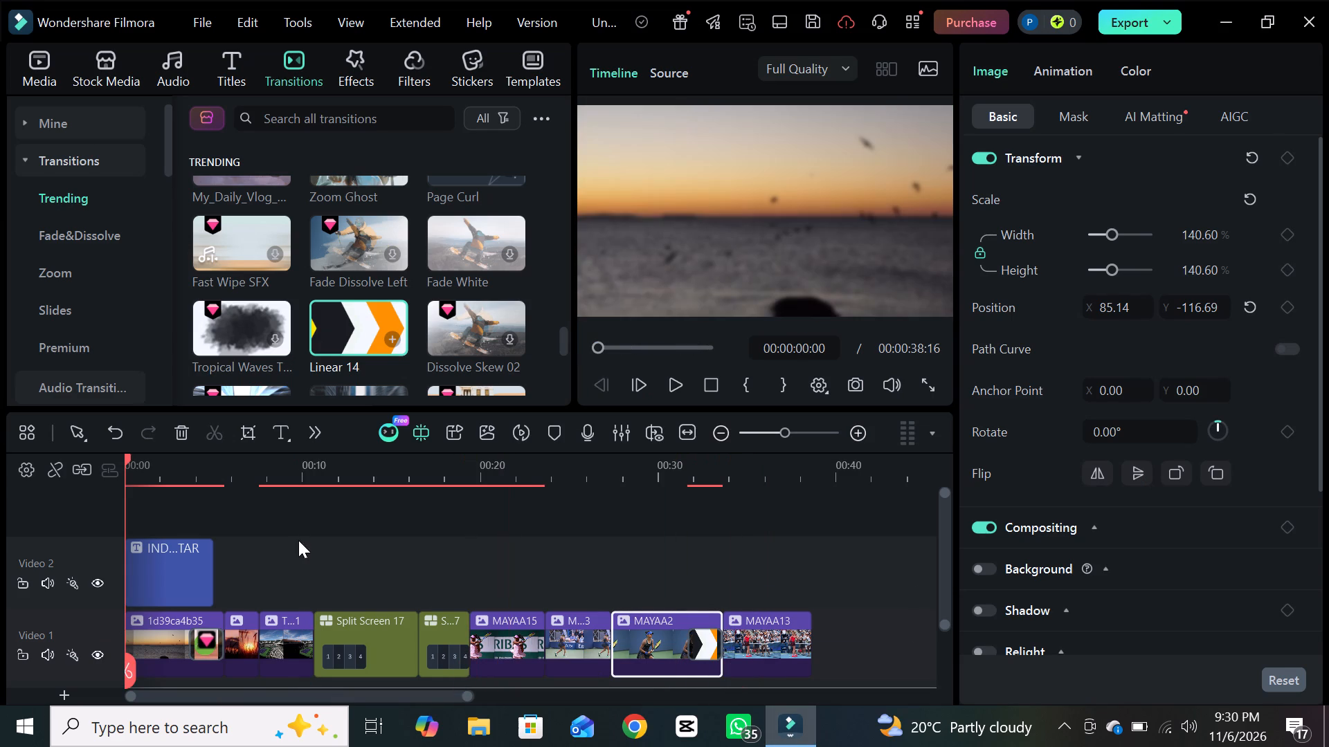
pyautogui.click(678, 383)
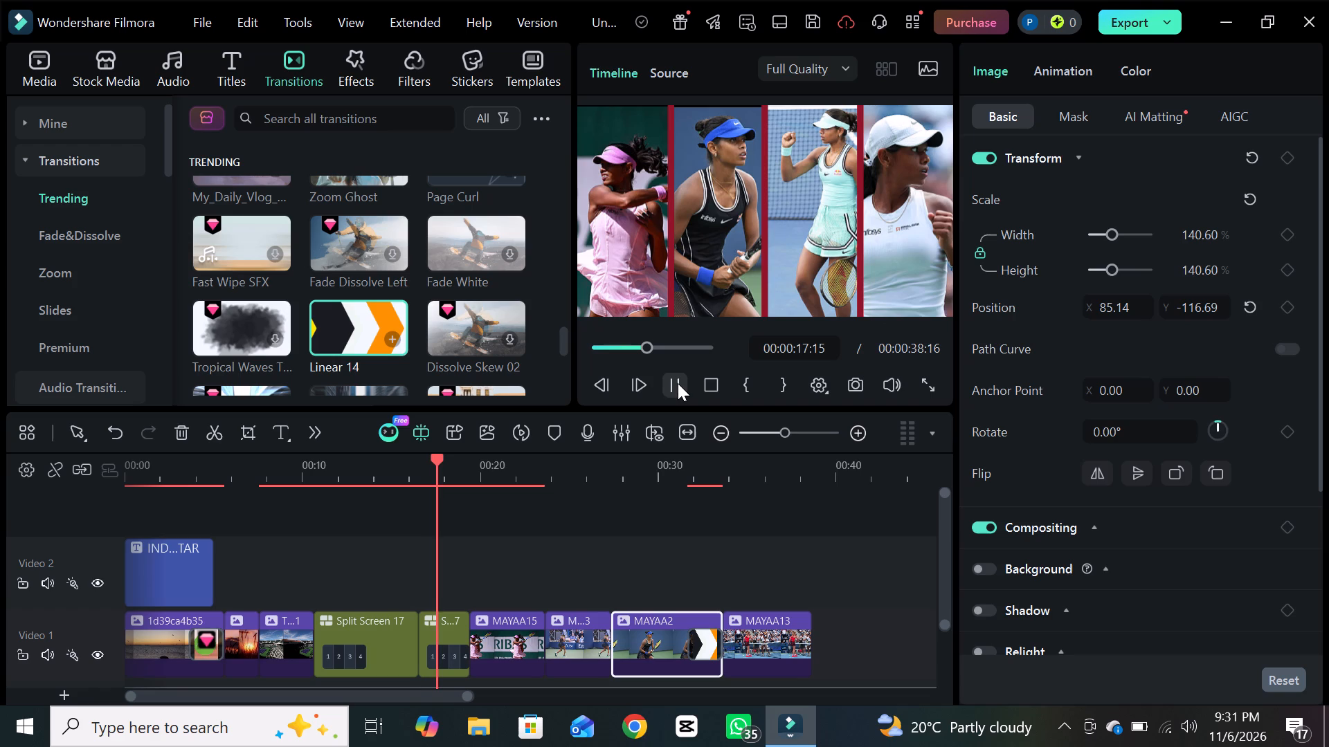
pyautogui.click(678, 383)
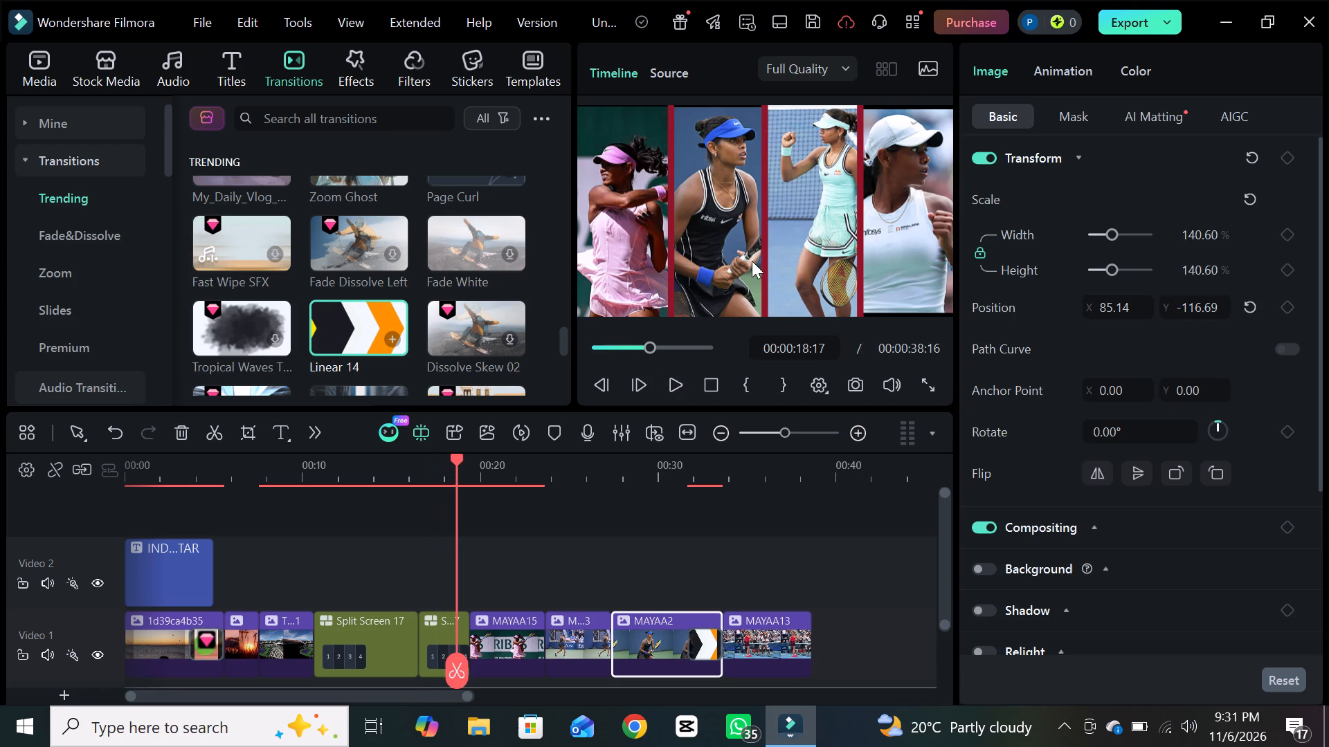
# Select the panel with the blue-visored player in black within the second split-screen clip.
pyautogui.click(741, 207)
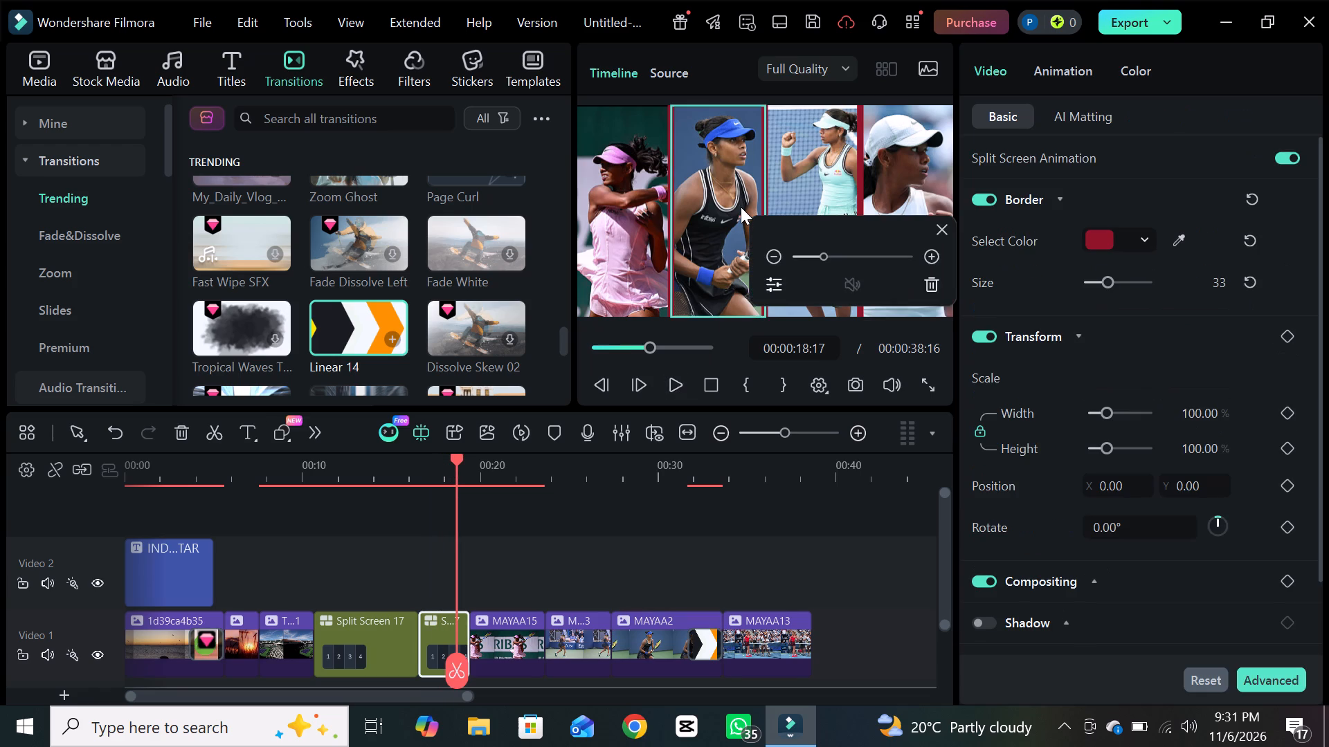
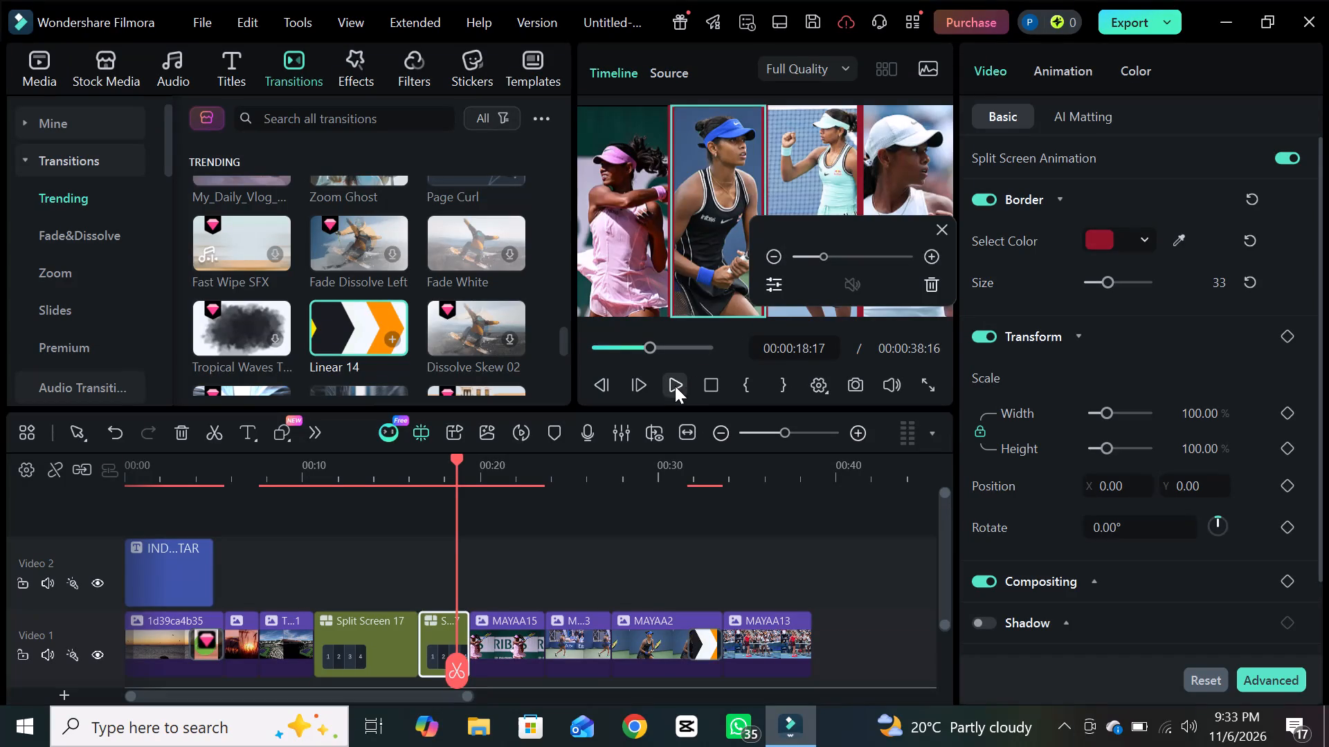
# Preview the timeline from the second split-screen clip through to the last clip, pausing at about 00:00:36.
pyautogui.click(675, 386)
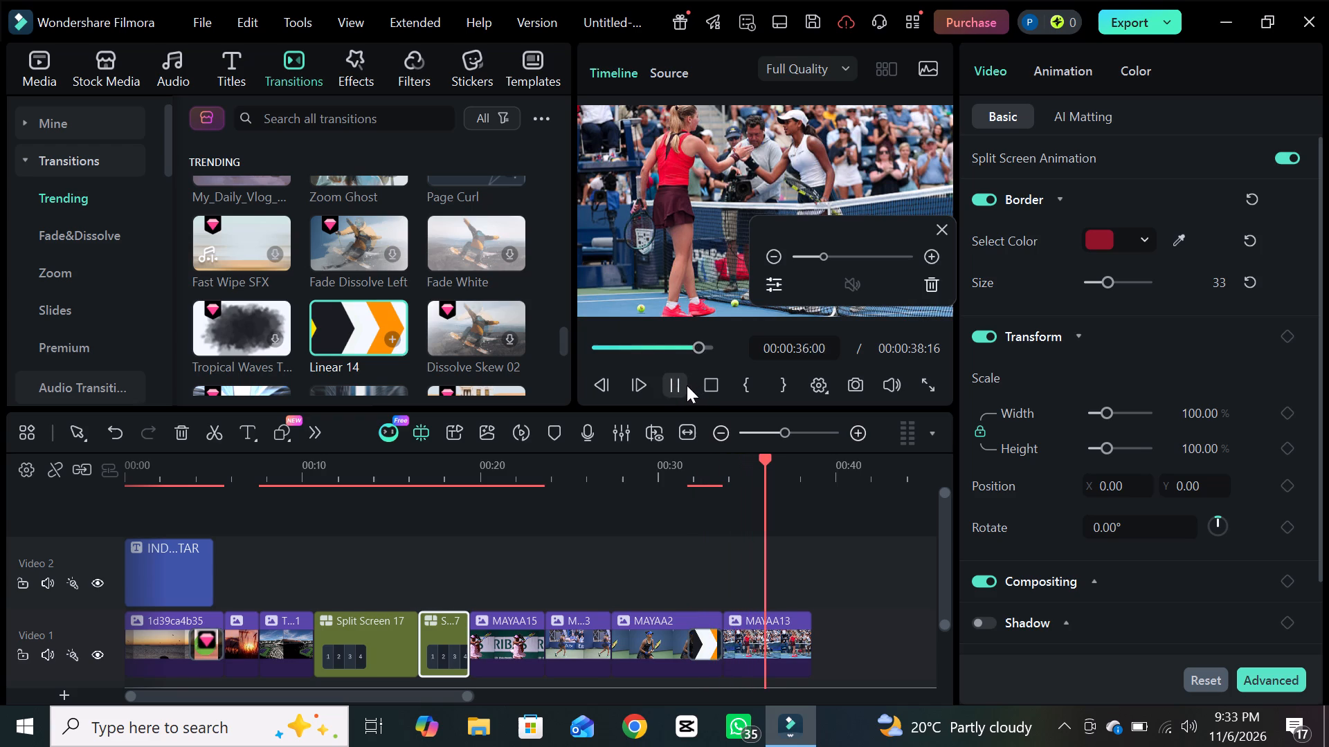
pyautogui.click(687, 385)
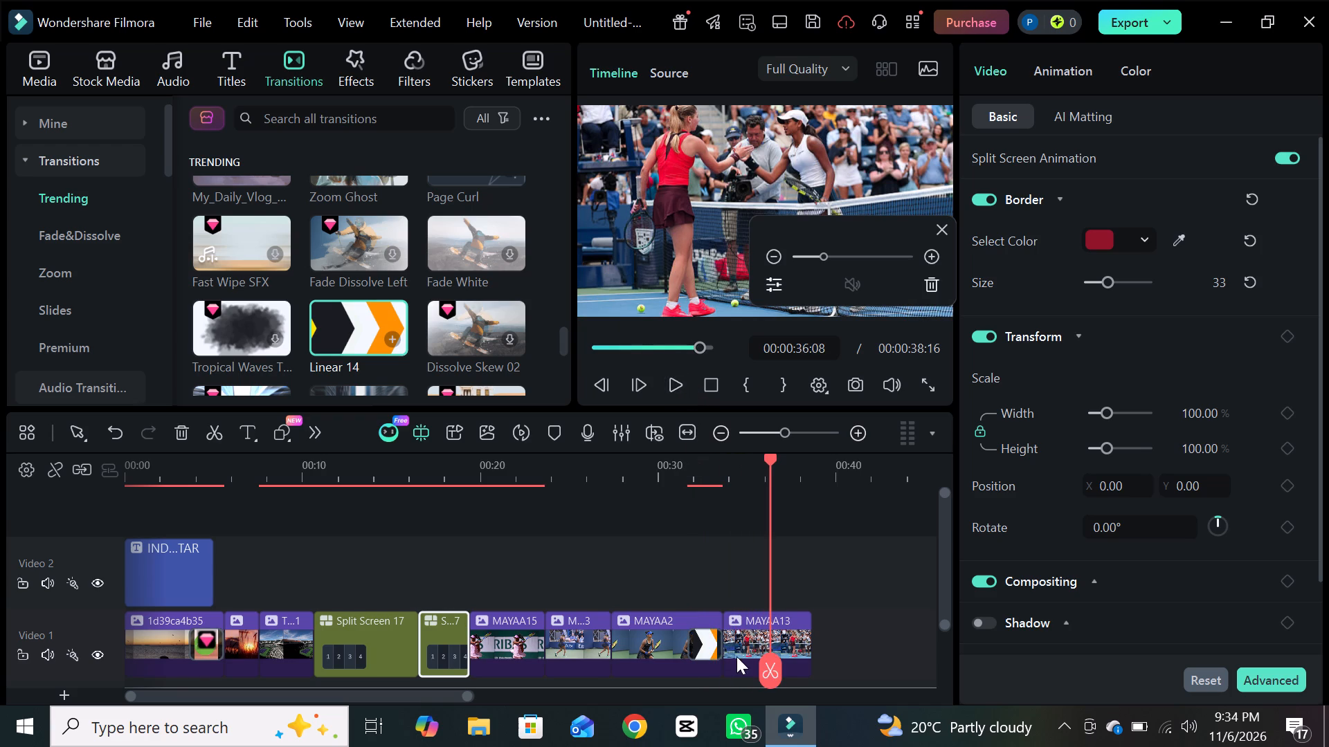
# Shorten the MAYAA2 clip by trimming its end back to just before 00:00:32:19.
pyautogui.moveTo(721, 628); pyautogui.dragTo(706, 630)
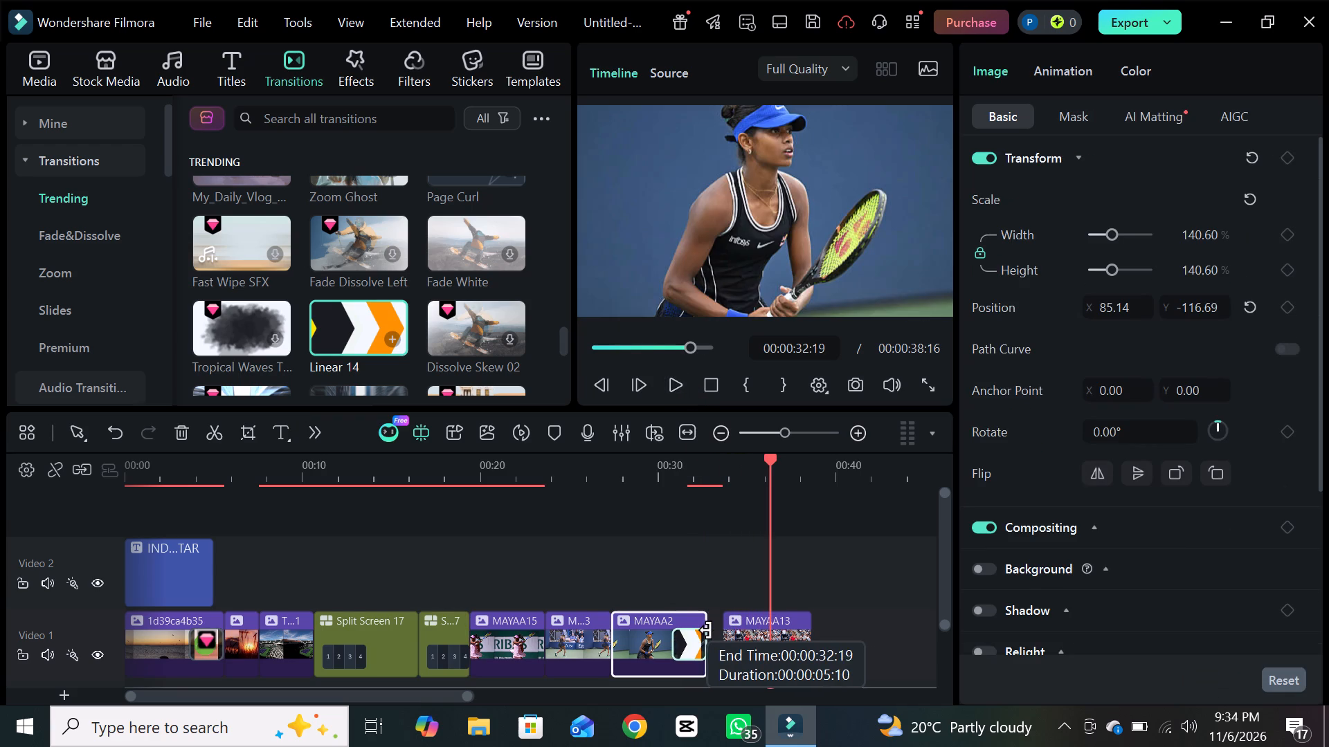
pyautogui.moveTo(706, 630); pyautogui.dragTo(703, 630)
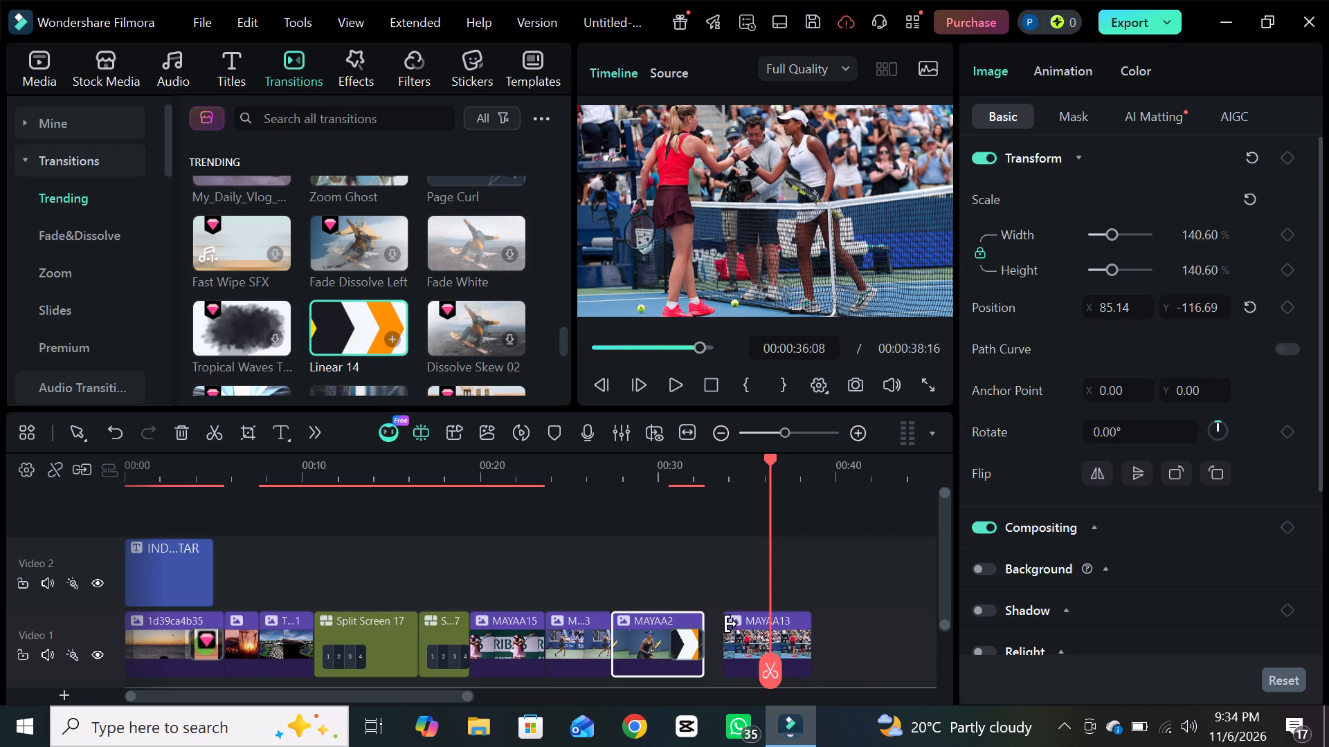
# Extend the start of the MAYAA13 clip back to meet MAYAA2, and trim its end to 00:00:37:22.
pyautogui.moveTo(731, 624); pyautogui.dragTo(716, 625)
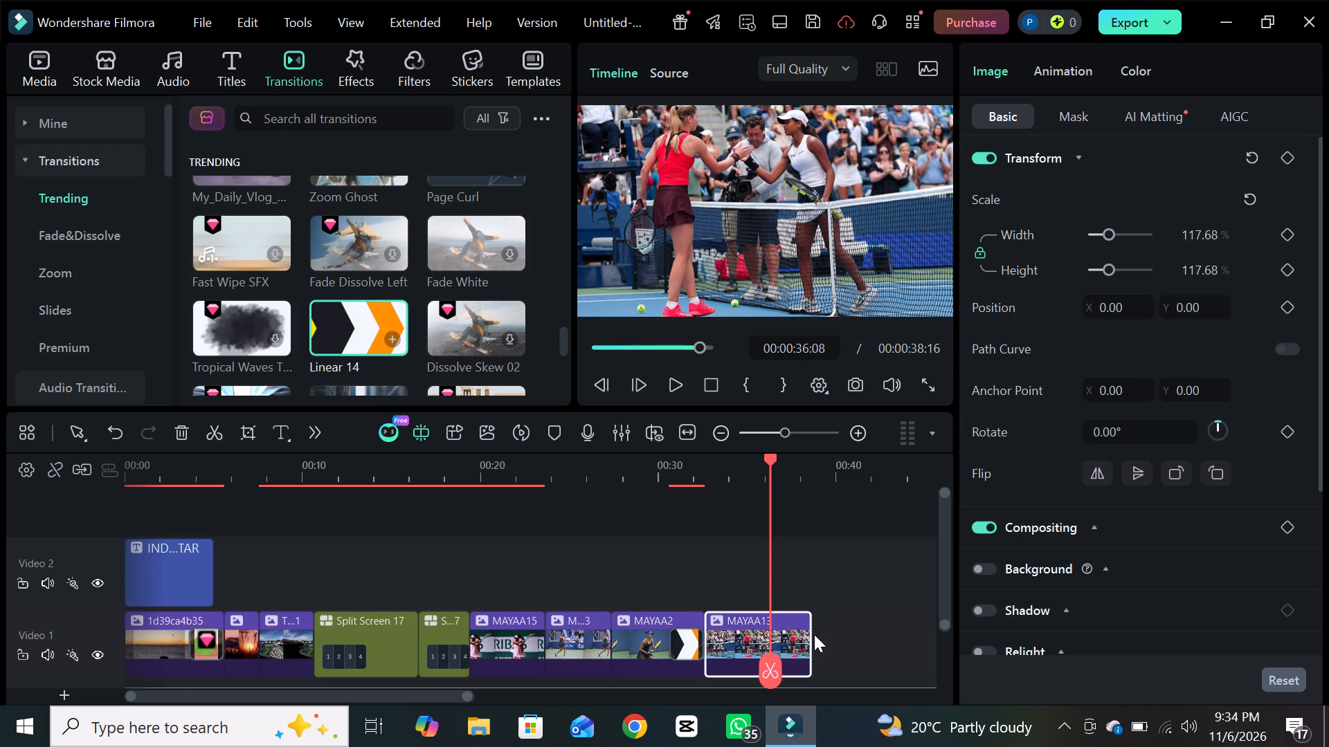
pyautogui.moveTo(809, 636); pyautogui.dragTo(795, 636)
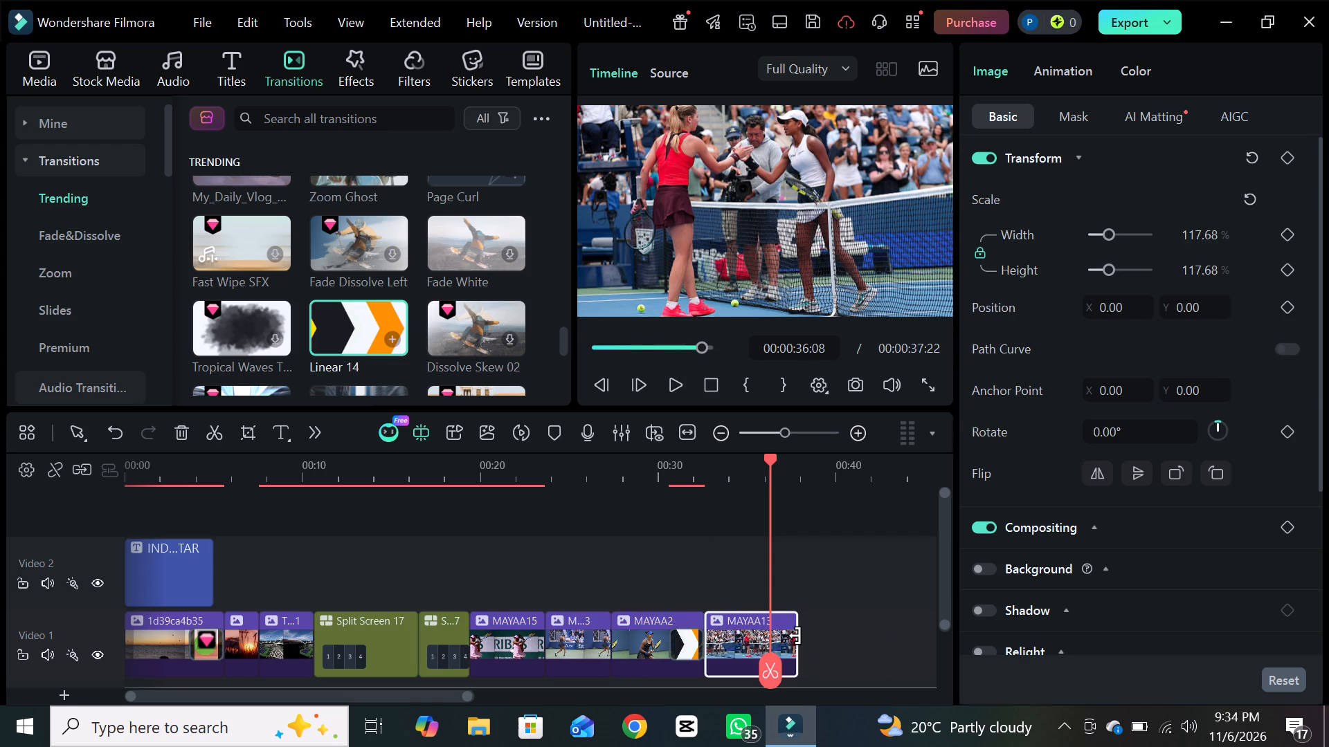
# Preview the timeline from about 00:00:25 through the transition into MAYAA13, pausing at about 00:00:33.
pyautogui.moveTo(773, 665); pyautogui.dragTo(581, 685)
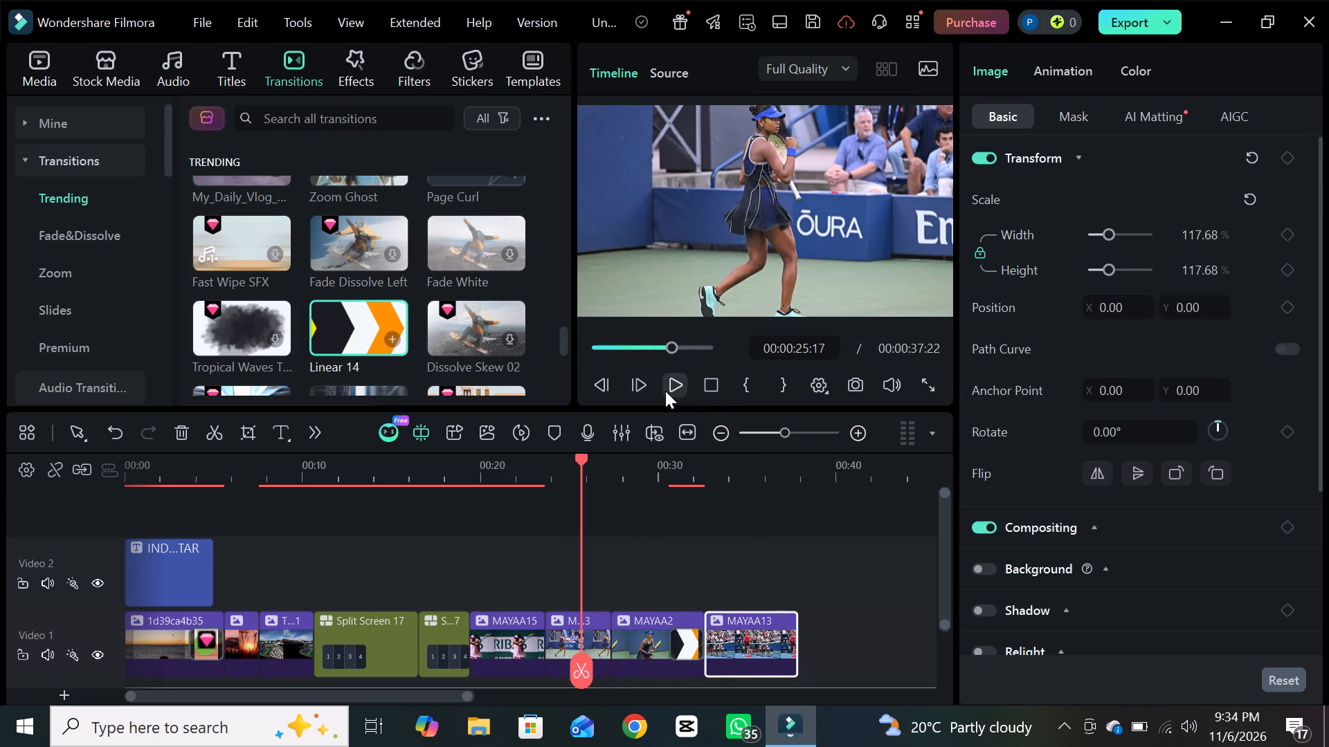
pyautogui.click(665, 391)
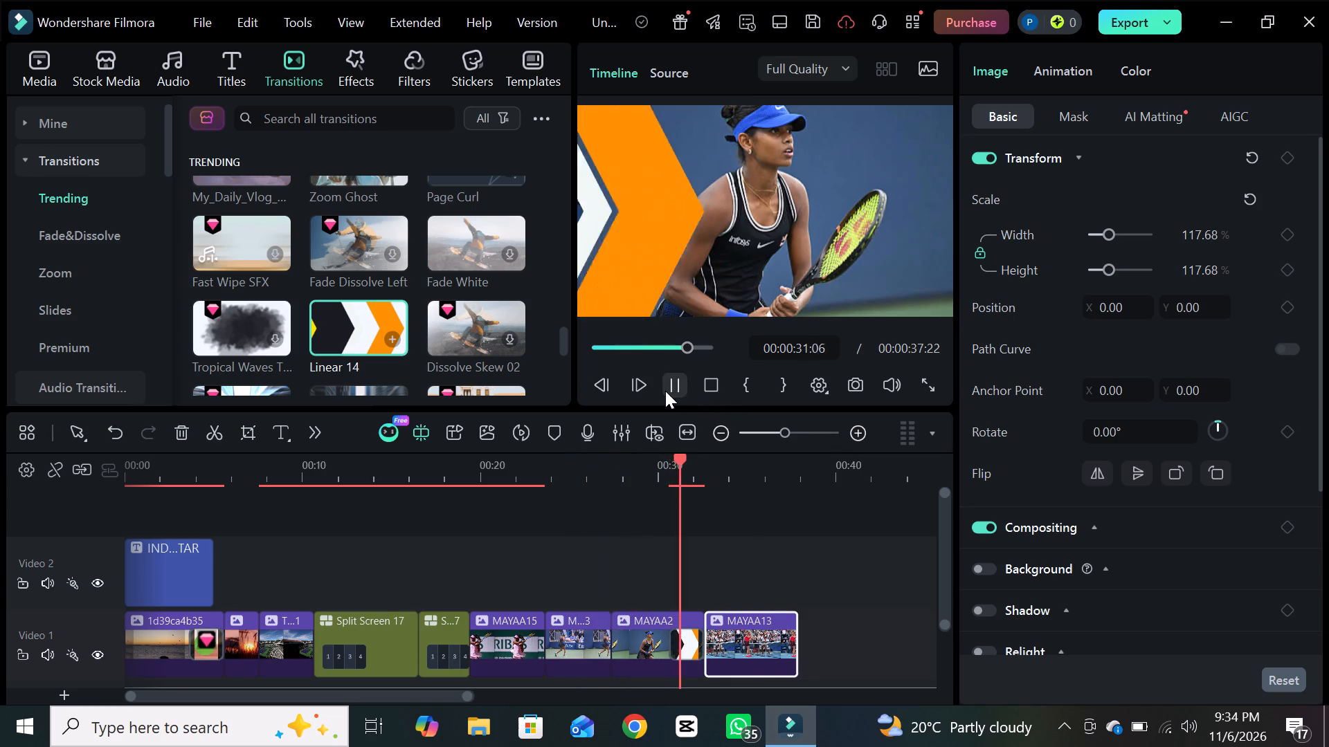
pyautogui.click(665, 391)
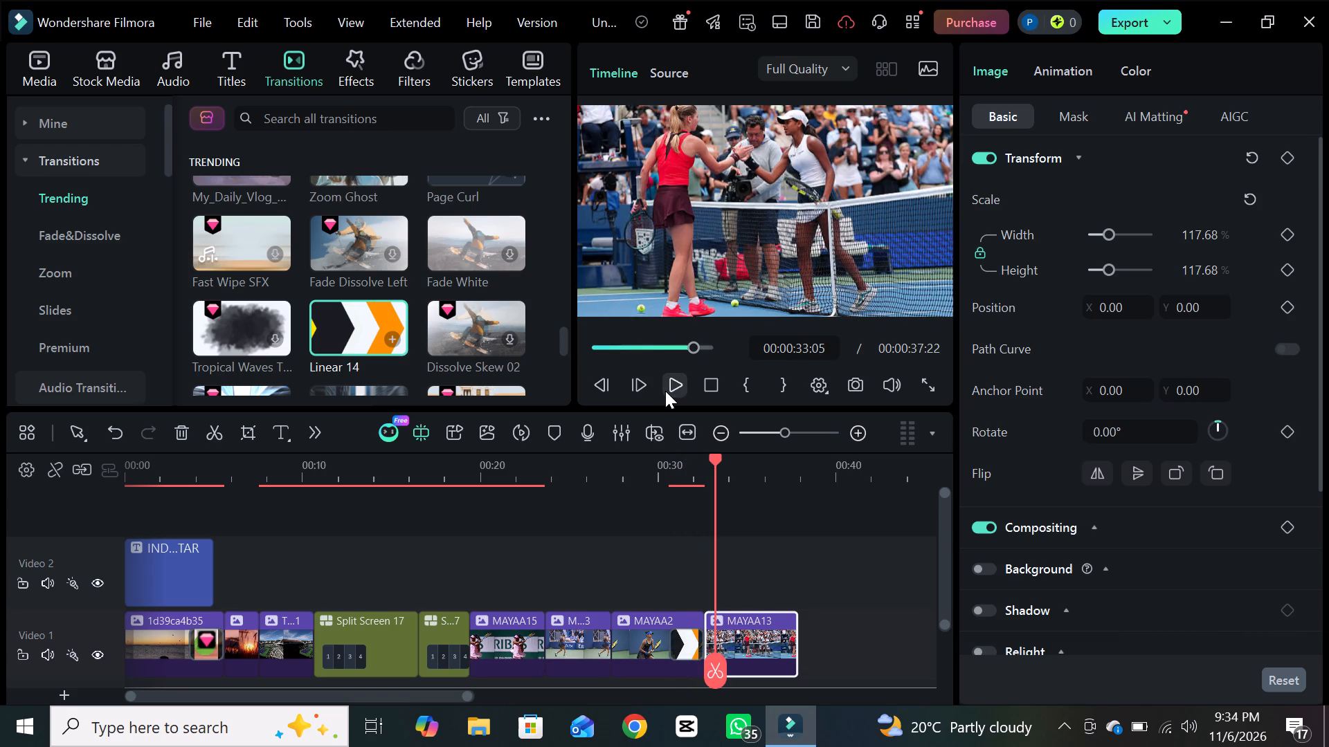
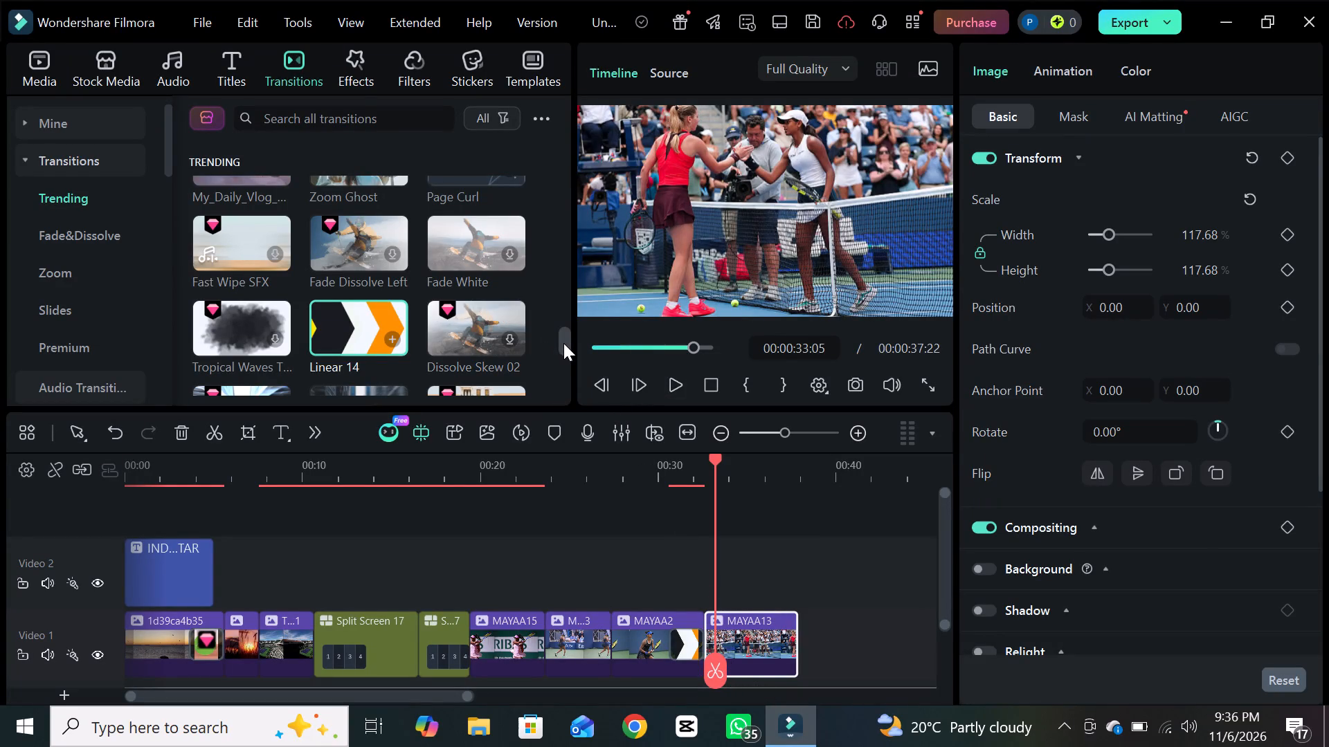
# Find the Swing Left transition among the Trending transitions and download it.
pyautogui.moveTo(563, 343); pyautogui.dragTo(563, 355)
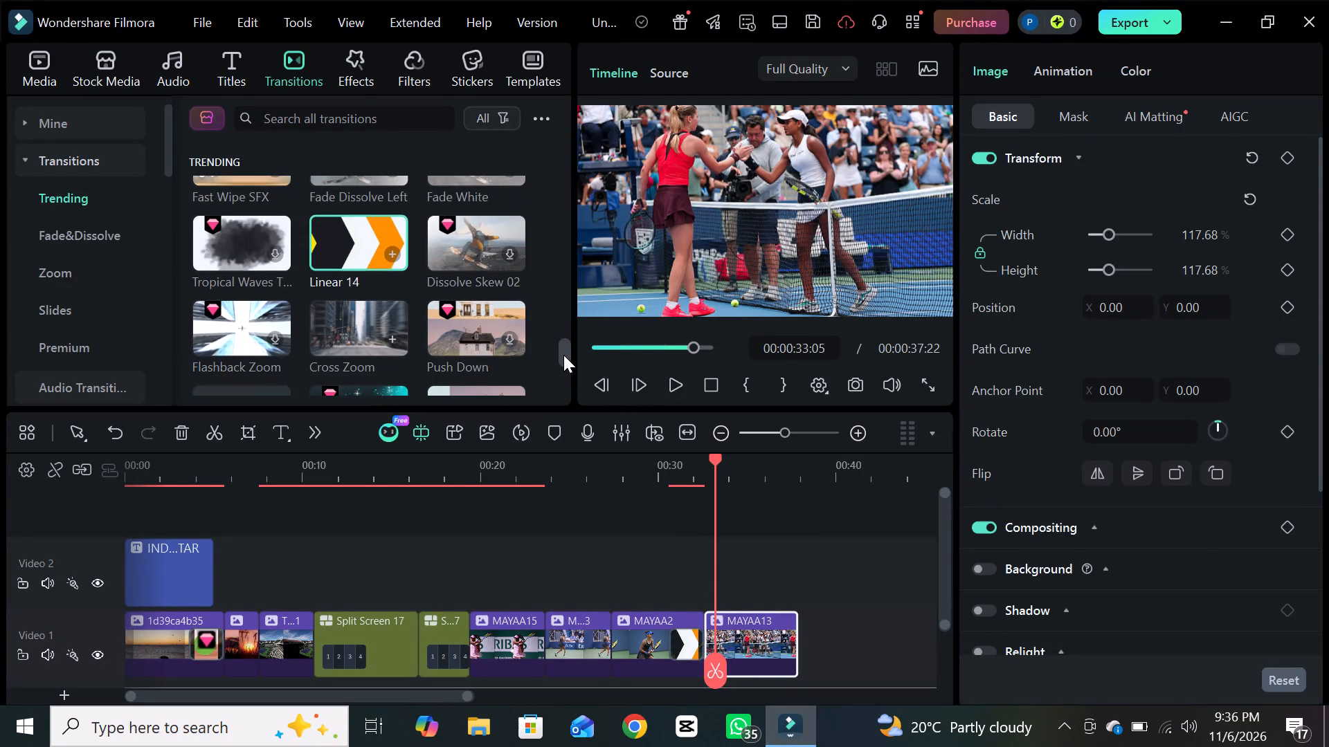
pyautogui.moveTo(563, 355); pyautogui.dragTo(566, 385)
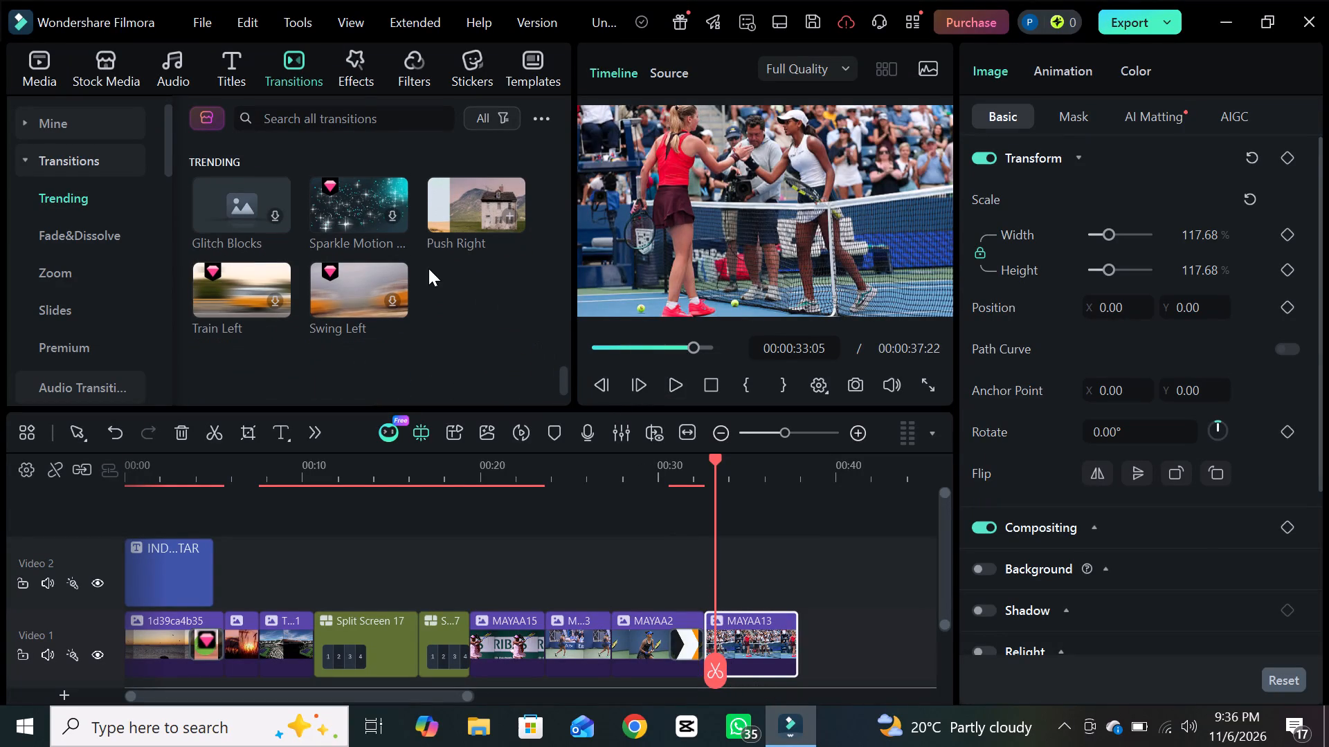
pyautogui.doubleClick(395, 297)
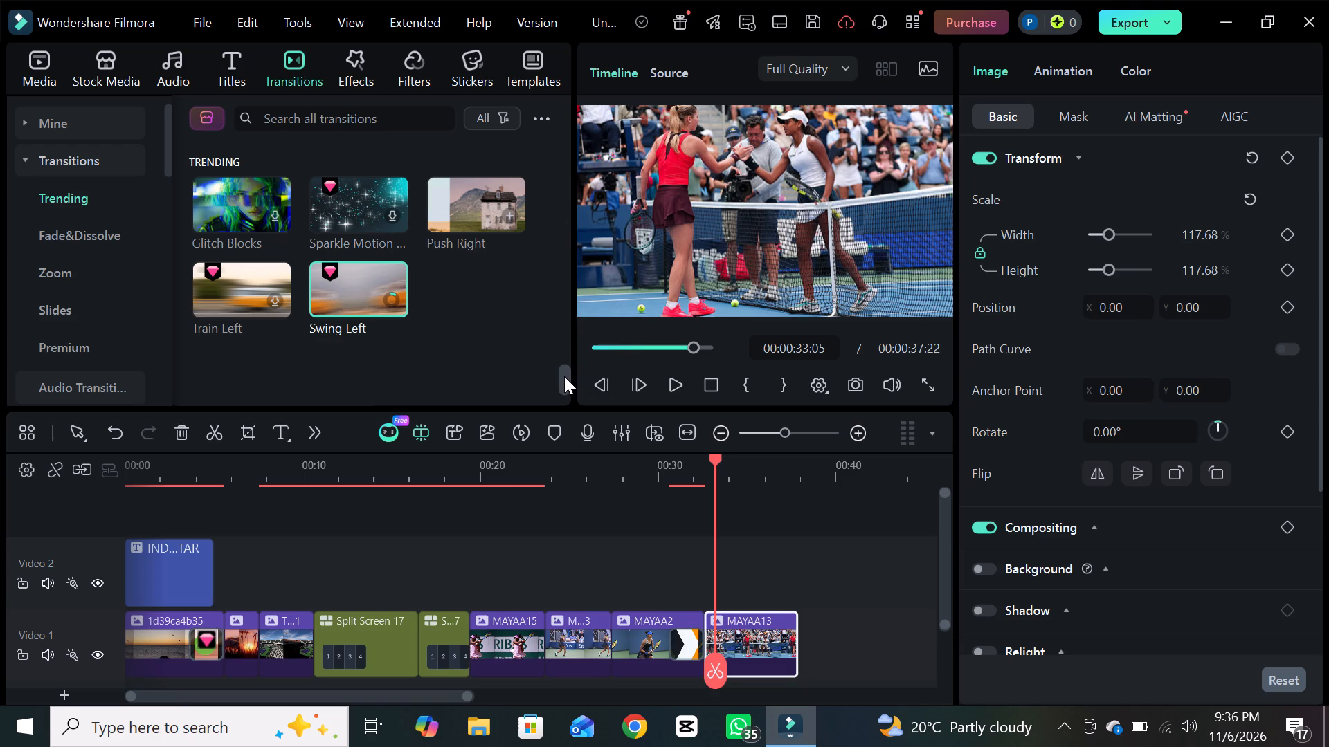
# Add the black-and-white Gaming Set transition from the Trending collection to the end of the MAYAA13 clip.
pyautogui.moveTo(561, 379); pyautogui.dragTo(540, 289)
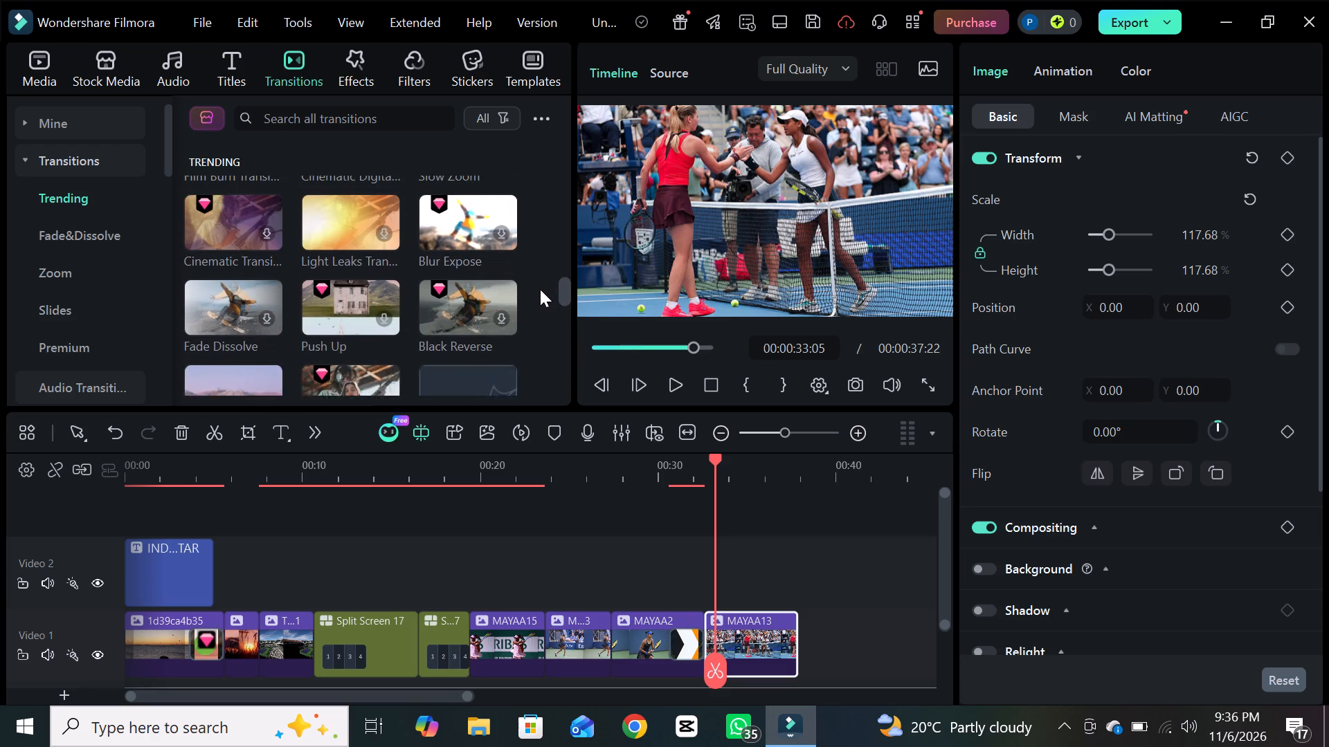
pyautogui.moveTo(540, 289); pyautogui.dragTo(539, 283)
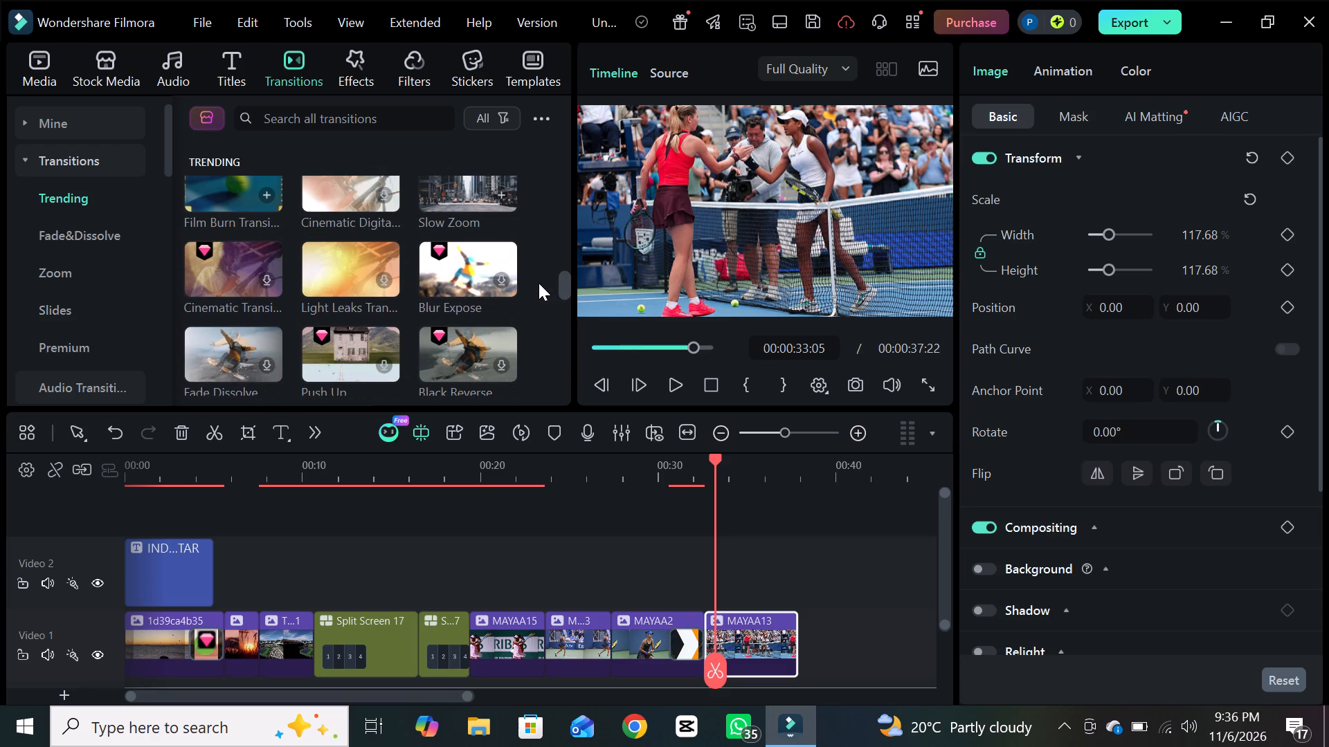
pyautogui.moveTo(539, 283); pyautogui.dragTo(527, 241)
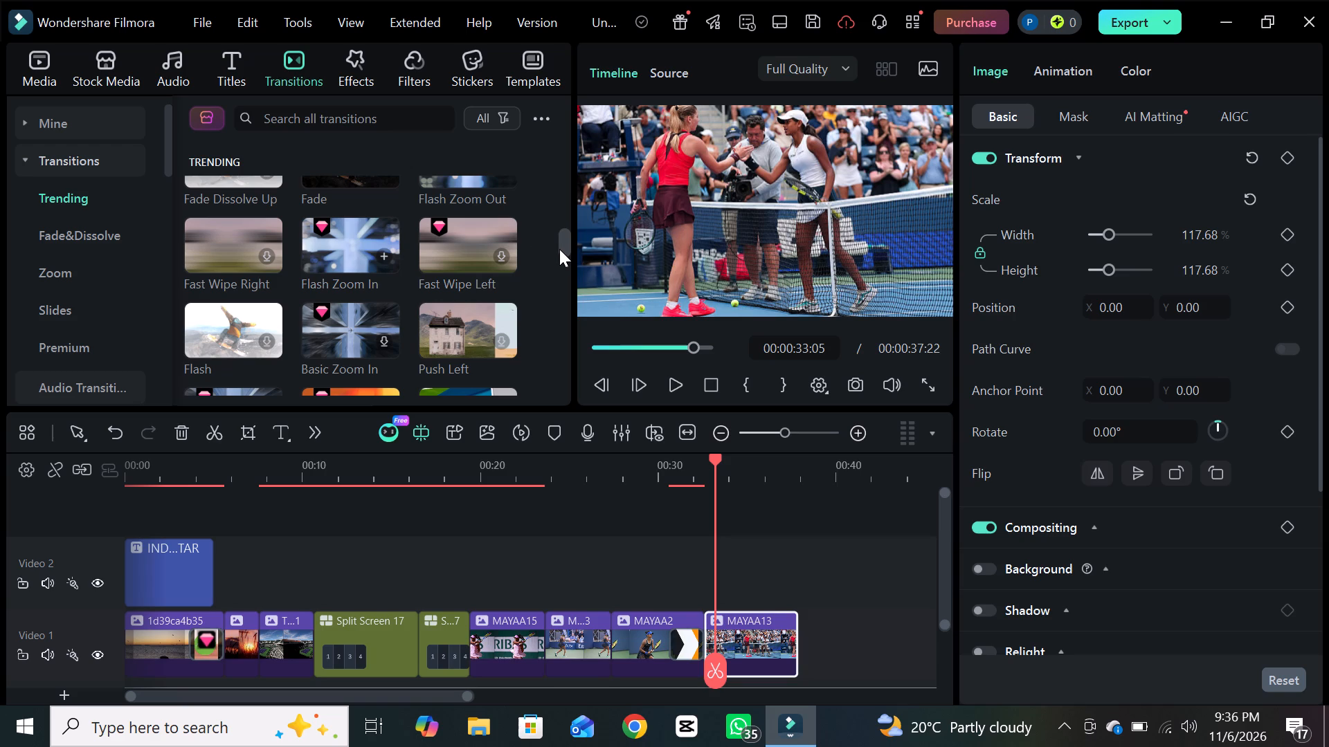
pyautogui.moveTo(559, 249); pyautogui.dragTo(555, 209)
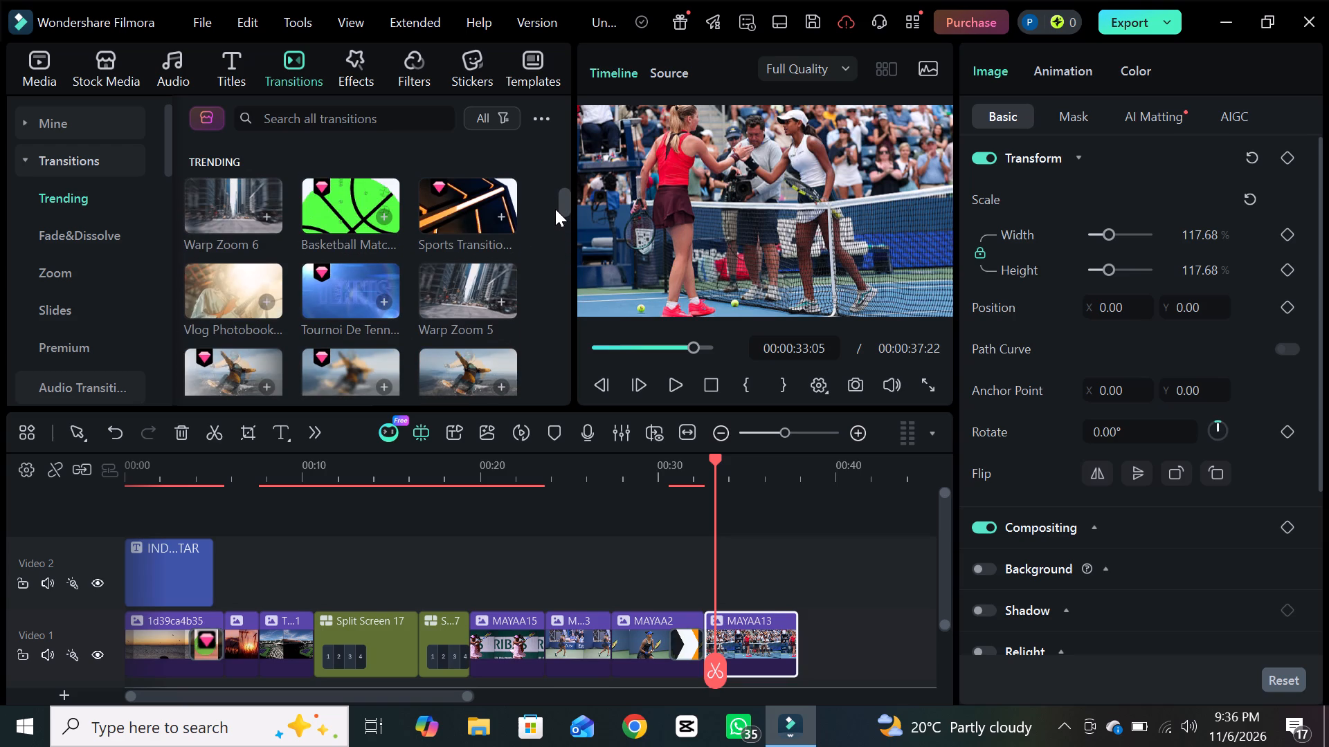
pyautogui.moveTo(555, 209); pyautogui.dragTo(551, 182)
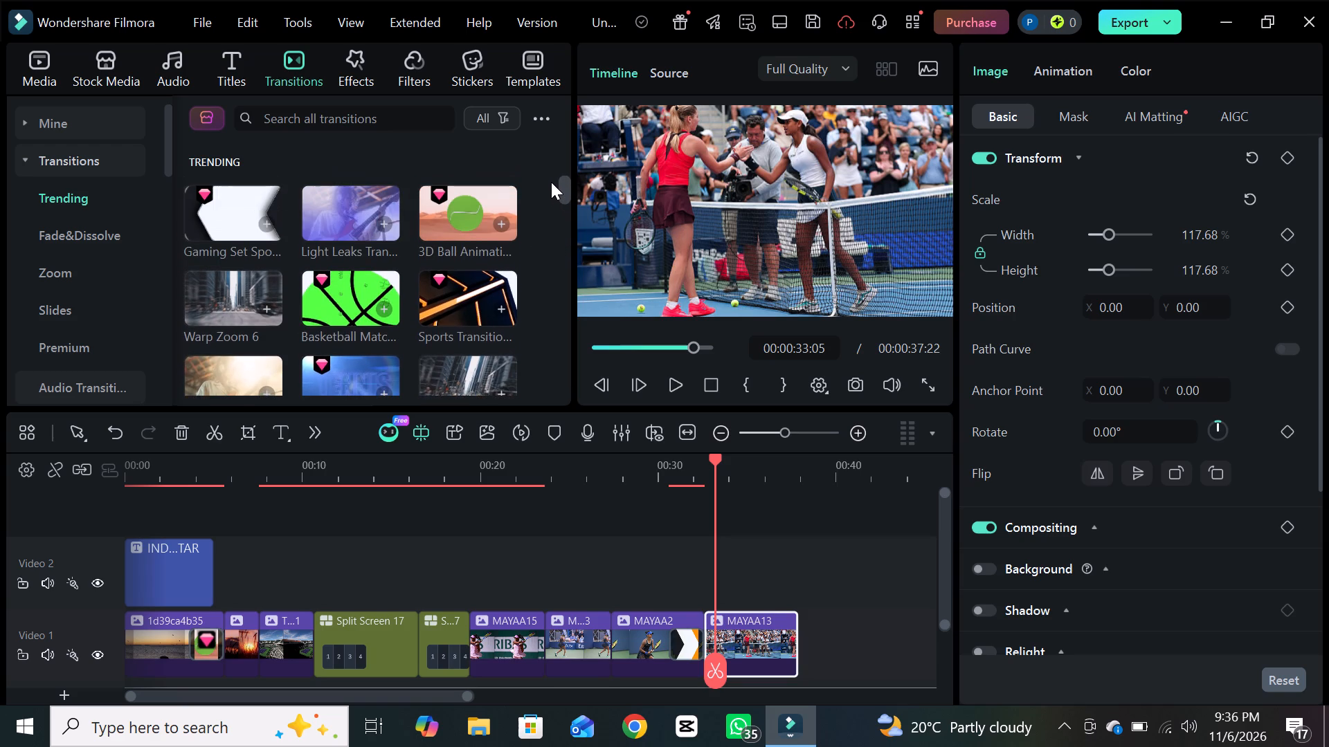
pyautogui.moveTo(551, 182); pyautogui.dragTo(551, 178)
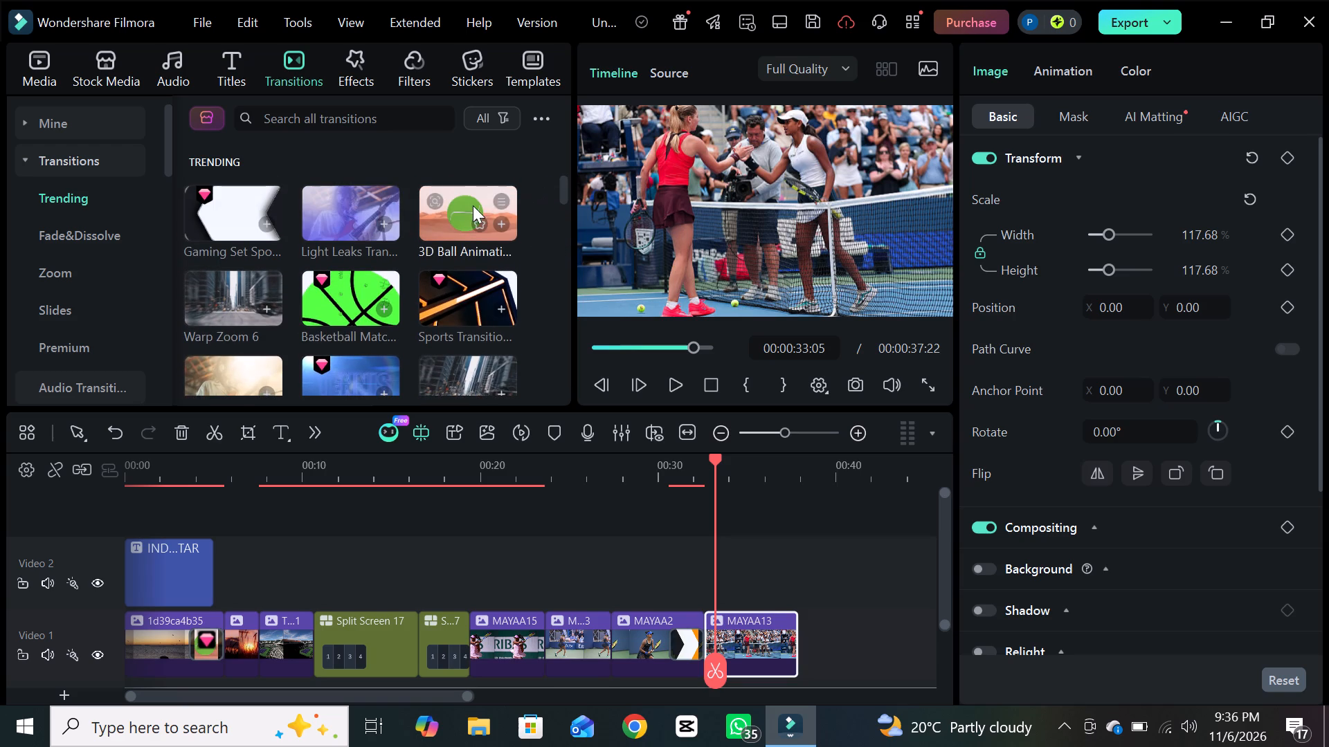
pyautogui.click(267, 219)
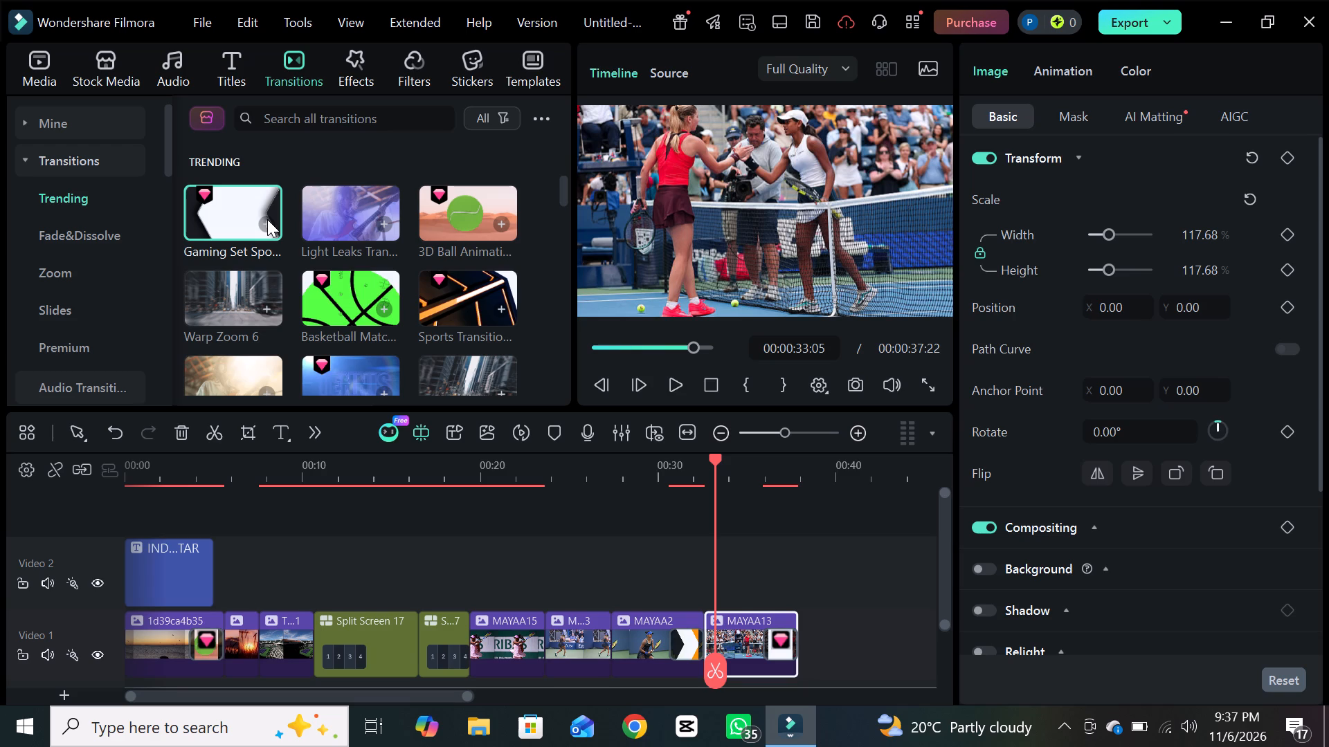
# Apply the same Gaming Set transition to the end of the first Split Screen 17 clip.
pyautogui.moveTo(267, 219); pyautogui.dragTo(374, 688)
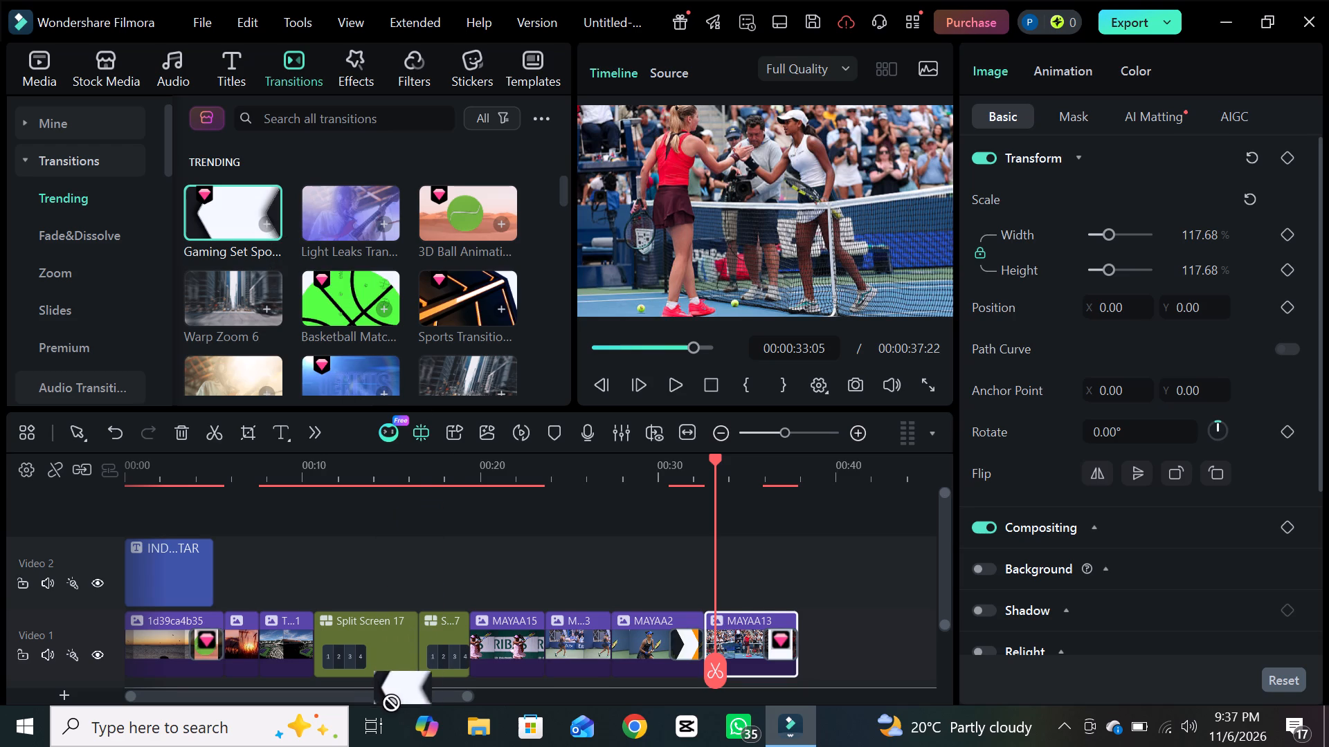
pyautogui.moveTo(374, 688); pyautogui.dragTo(386, 605)
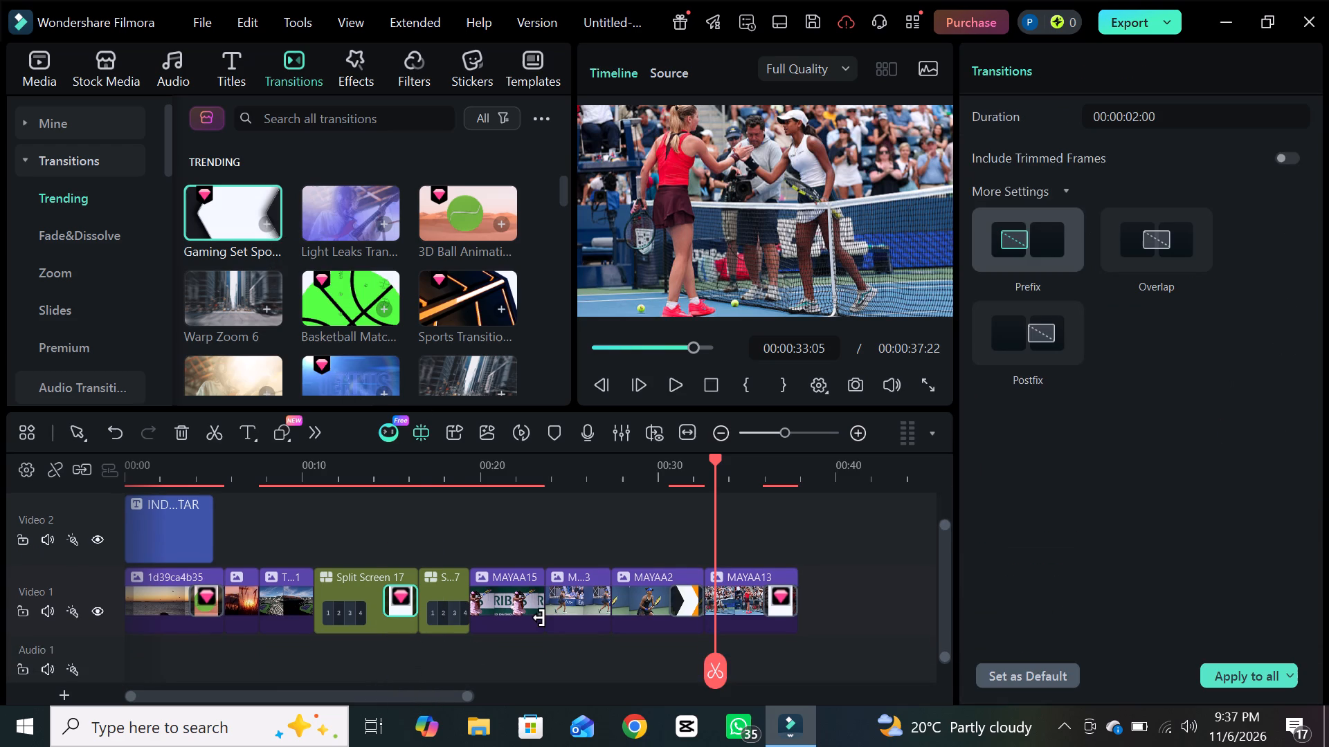
# Preview the timeline from the beginning through the split-screen section into MAYAA15, pausing at about 00:00:22.
pyautogui.moveTo(715, 674); pyautogui.dragTo(626, 688)
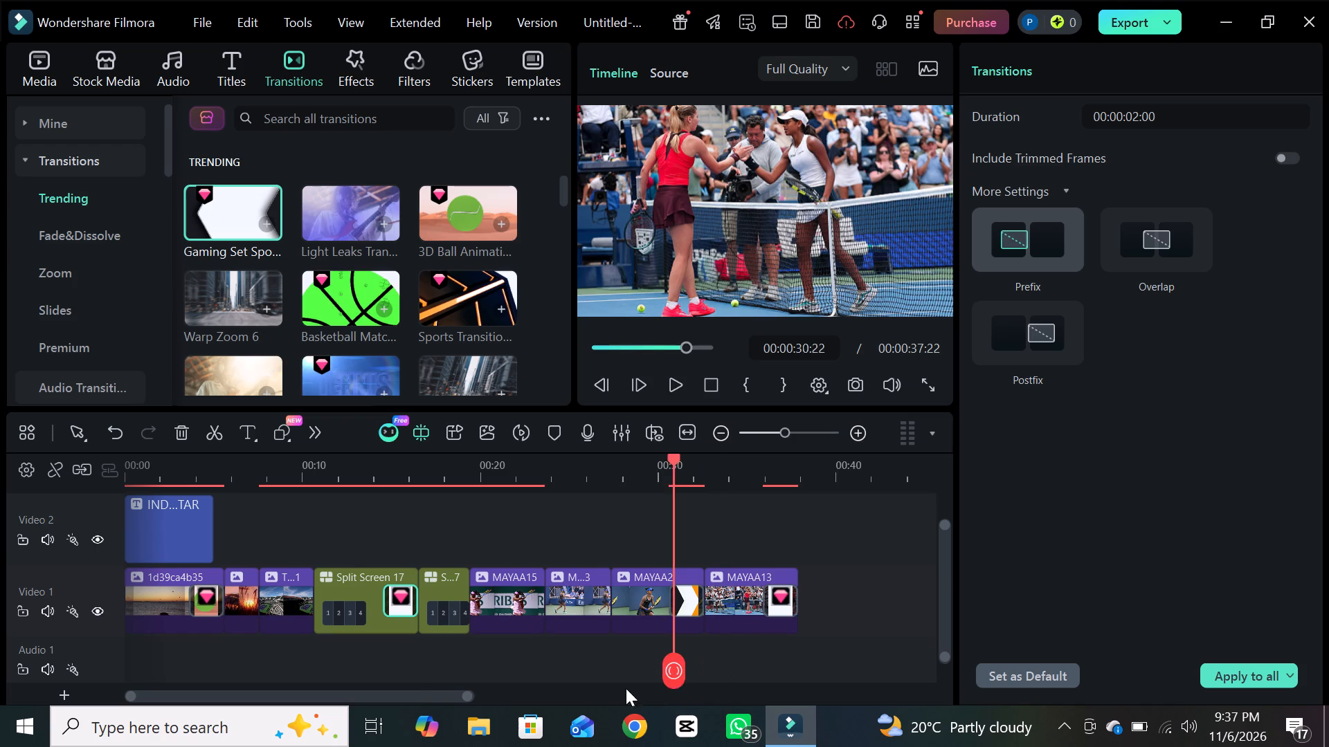
pyautogui.moveTo(626, 688); pyautogui.dragTo(120, 670)
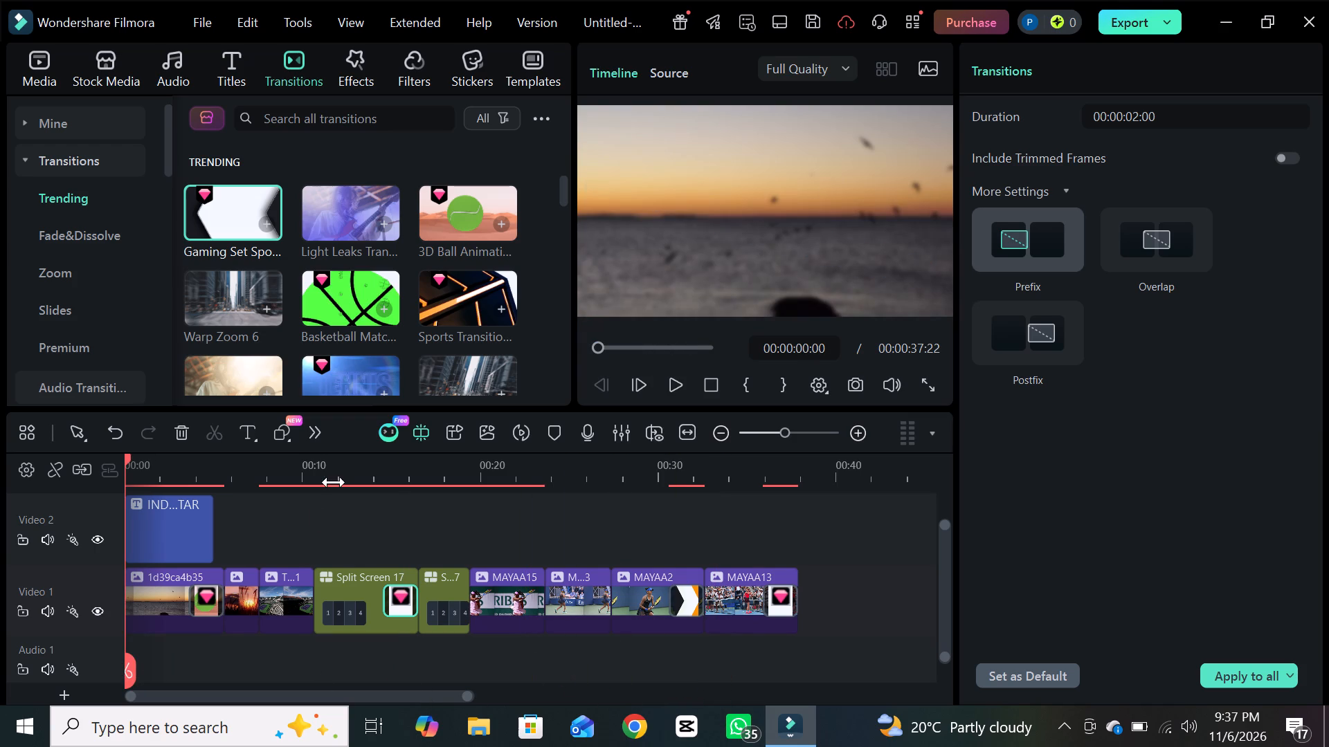
pyautogui.click(680, 386)
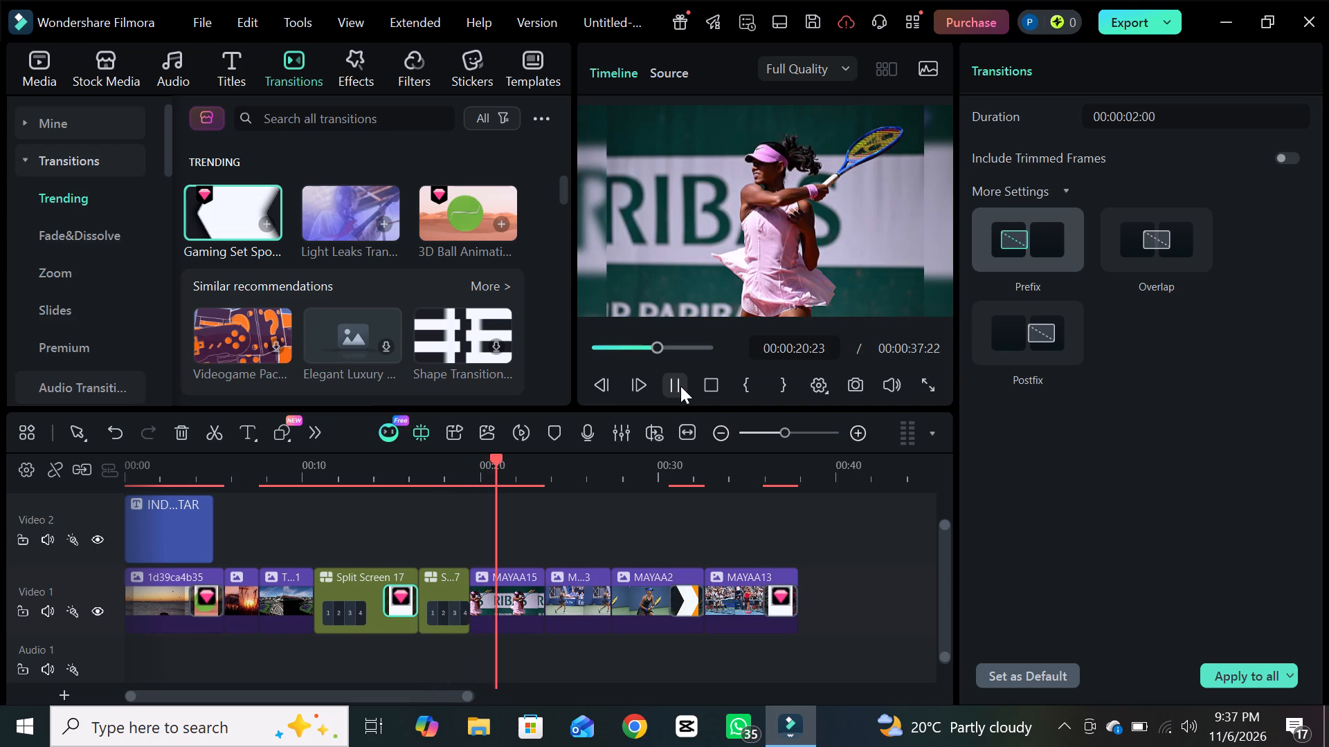
pyautogui.click(680, 386)
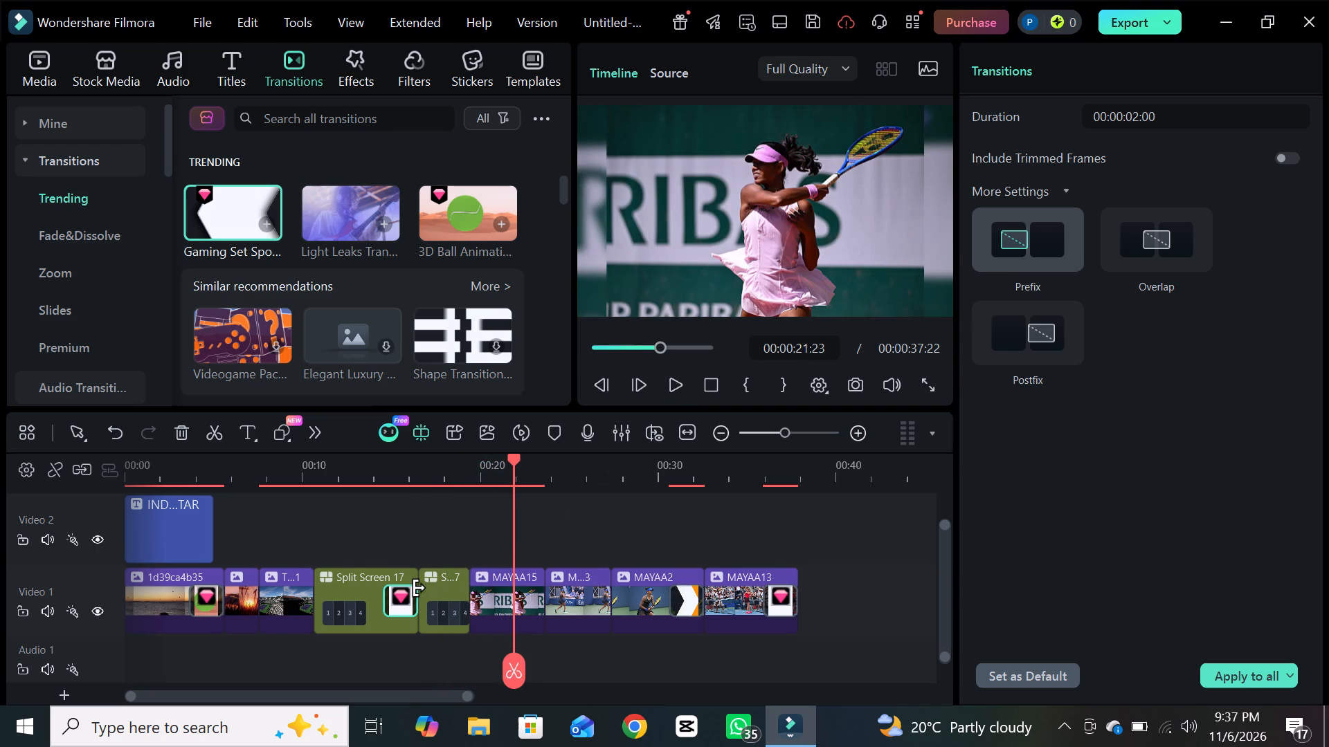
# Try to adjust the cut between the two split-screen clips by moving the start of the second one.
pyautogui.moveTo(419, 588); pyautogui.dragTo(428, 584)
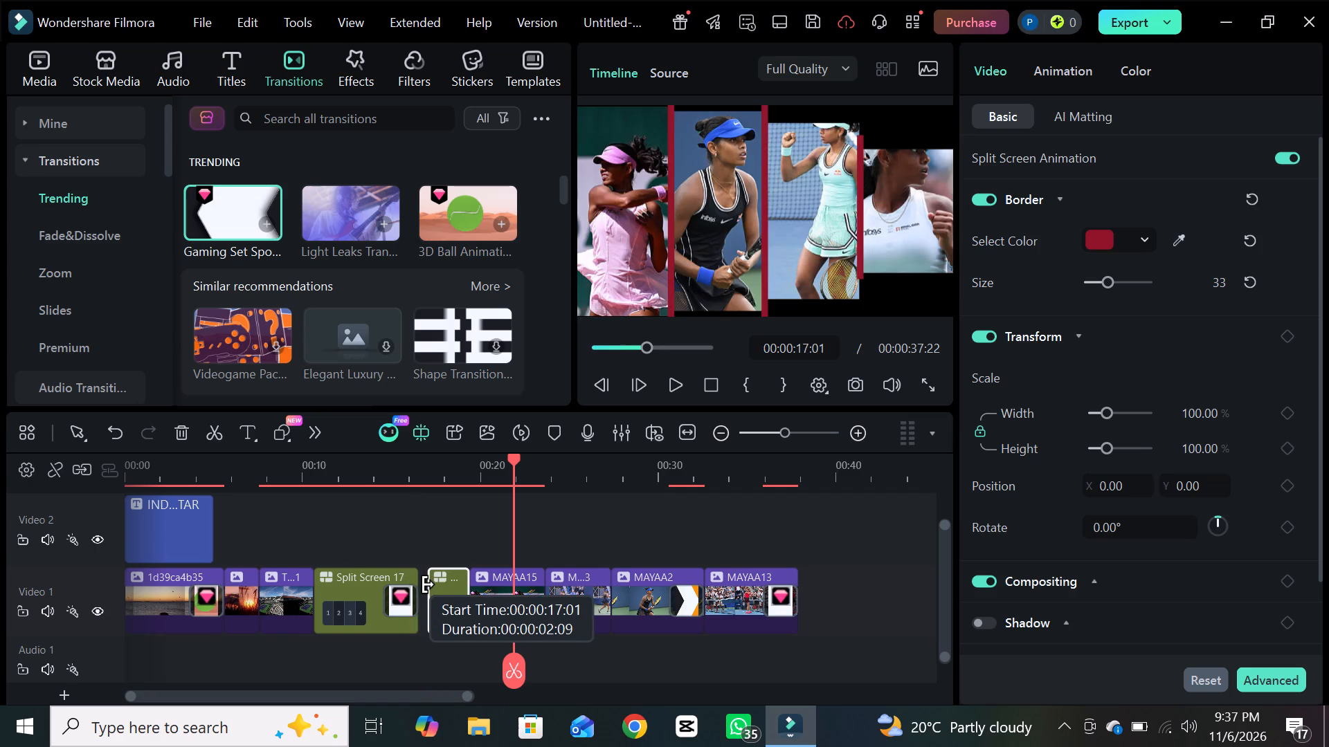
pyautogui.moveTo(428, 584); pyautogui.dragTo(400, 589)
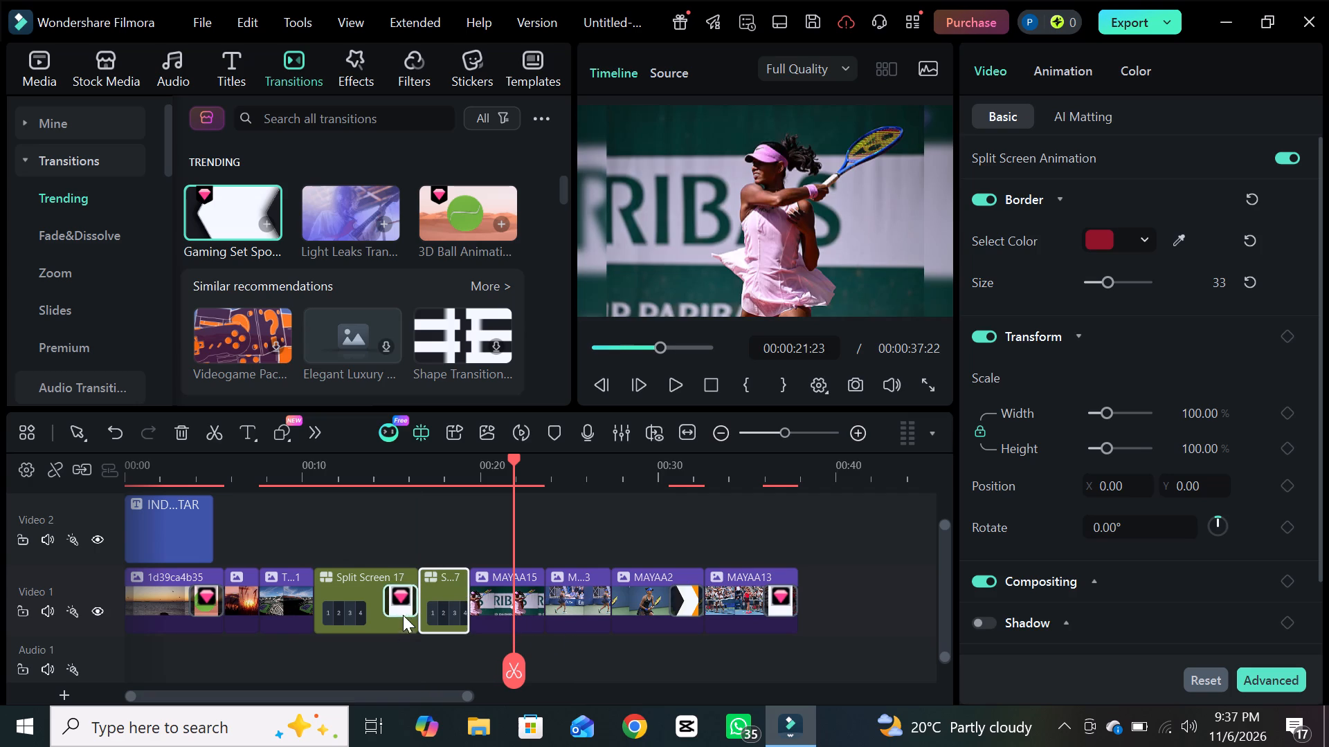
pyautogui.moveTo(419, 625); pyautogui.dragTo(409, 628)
# Preview the timeline from the start of the first split-screen clip at 00:00:10:16, pausing at about 00:00:26.
pyautogui.moveTo(517, 672); pyautogui.dragTo(401, 668)
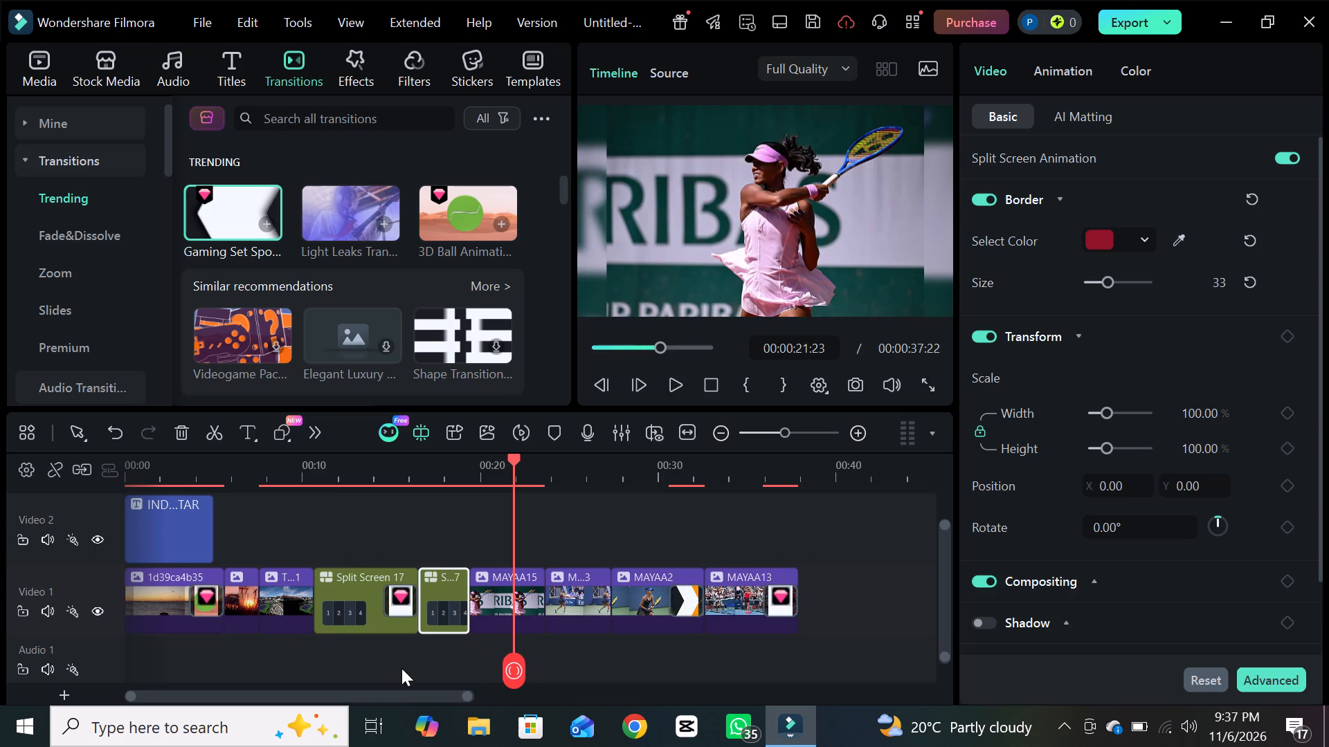
pyautogui.moveTo(401, 668); pyautogui.dragTo(315, 660)
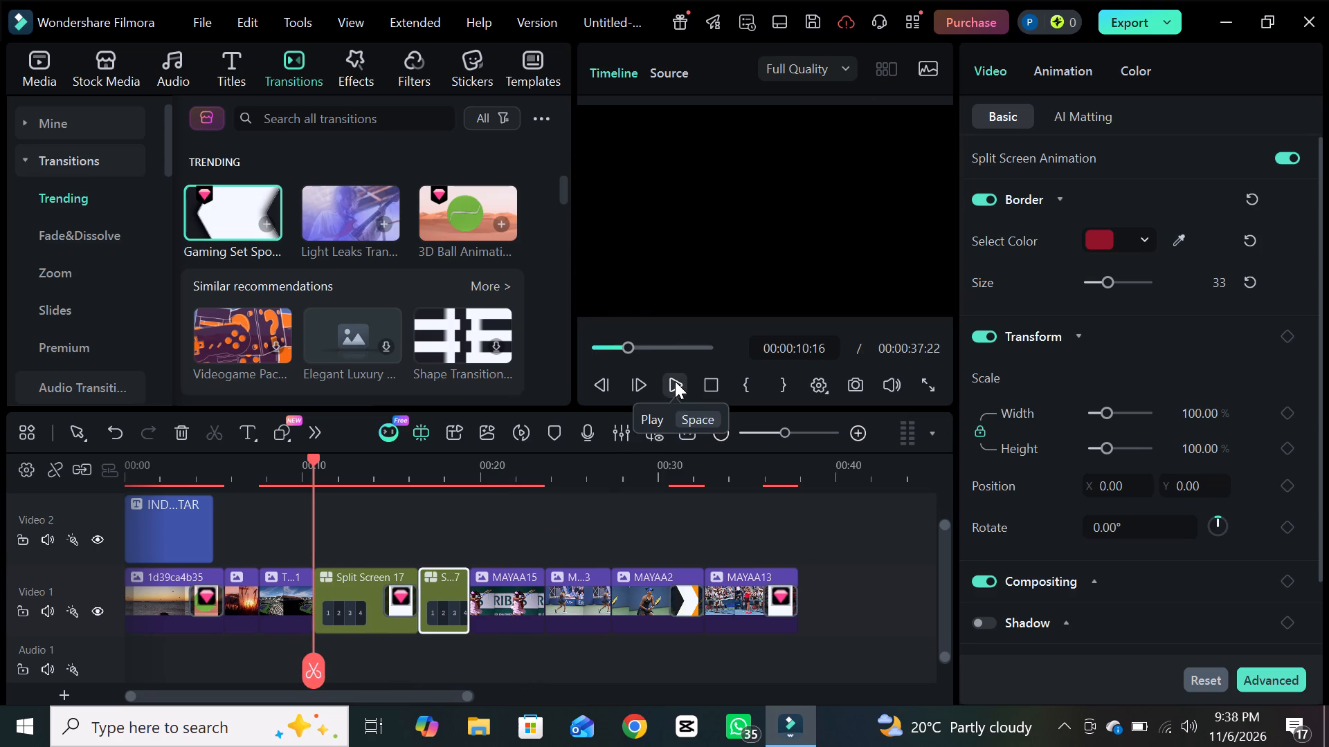
pyautogui.click(675, 381)
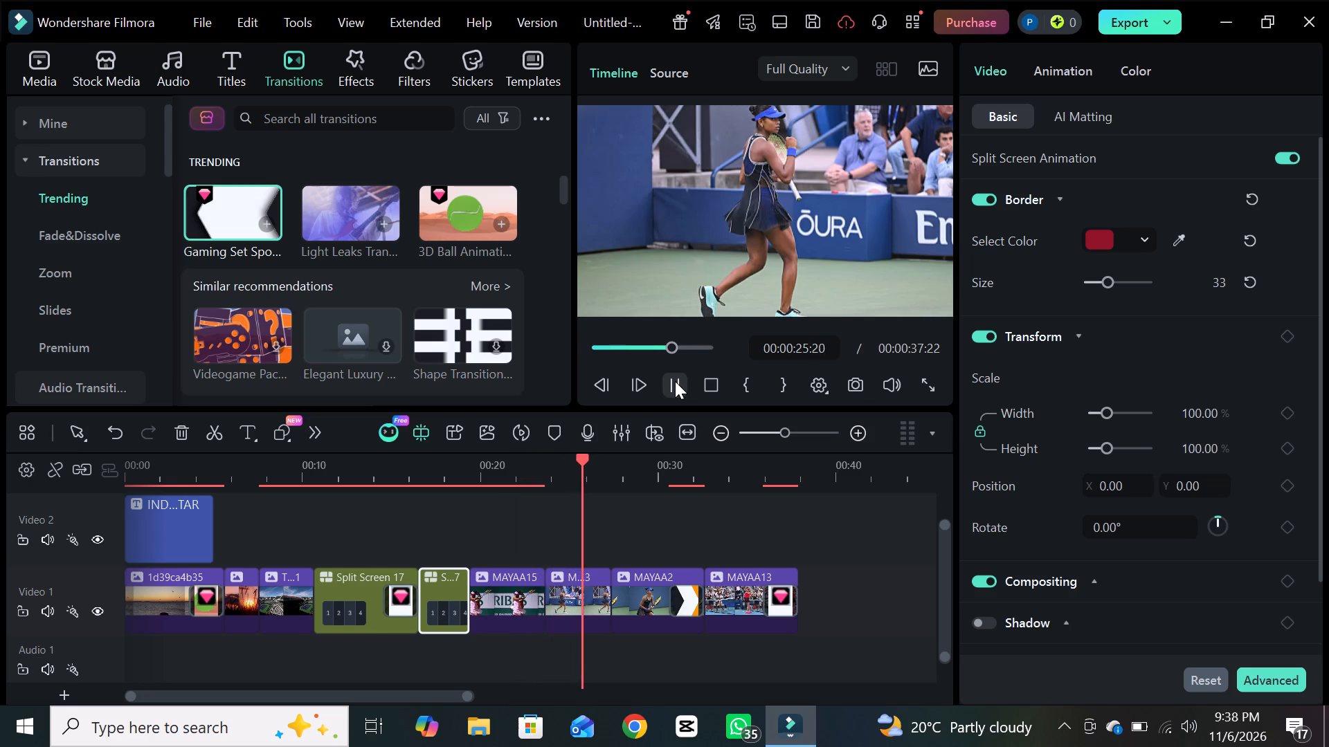
pyautogui.click(675, 381)
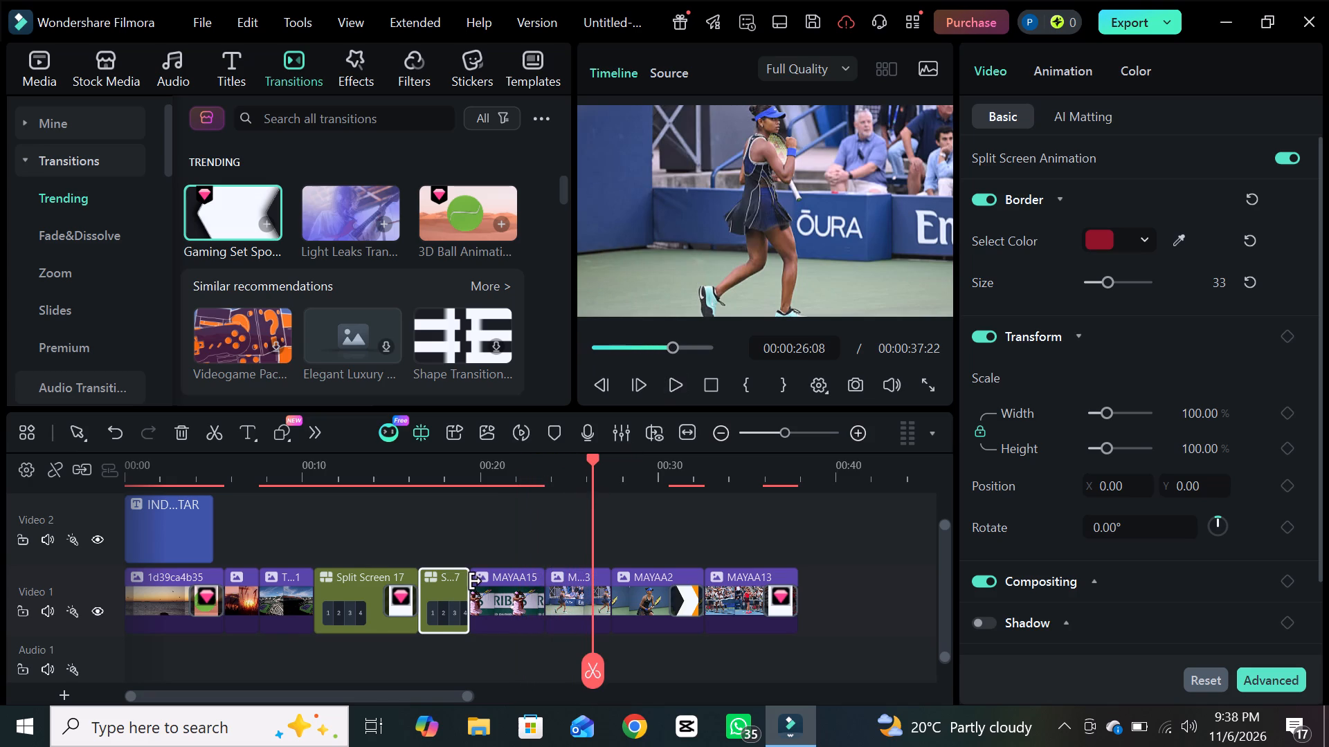
# Open a gap between the two split-screen clips by trimming the second clip's start and the first clip's end.
pyautogui.moveTo(419, 622); pyautogui.dragTo(431, 622)
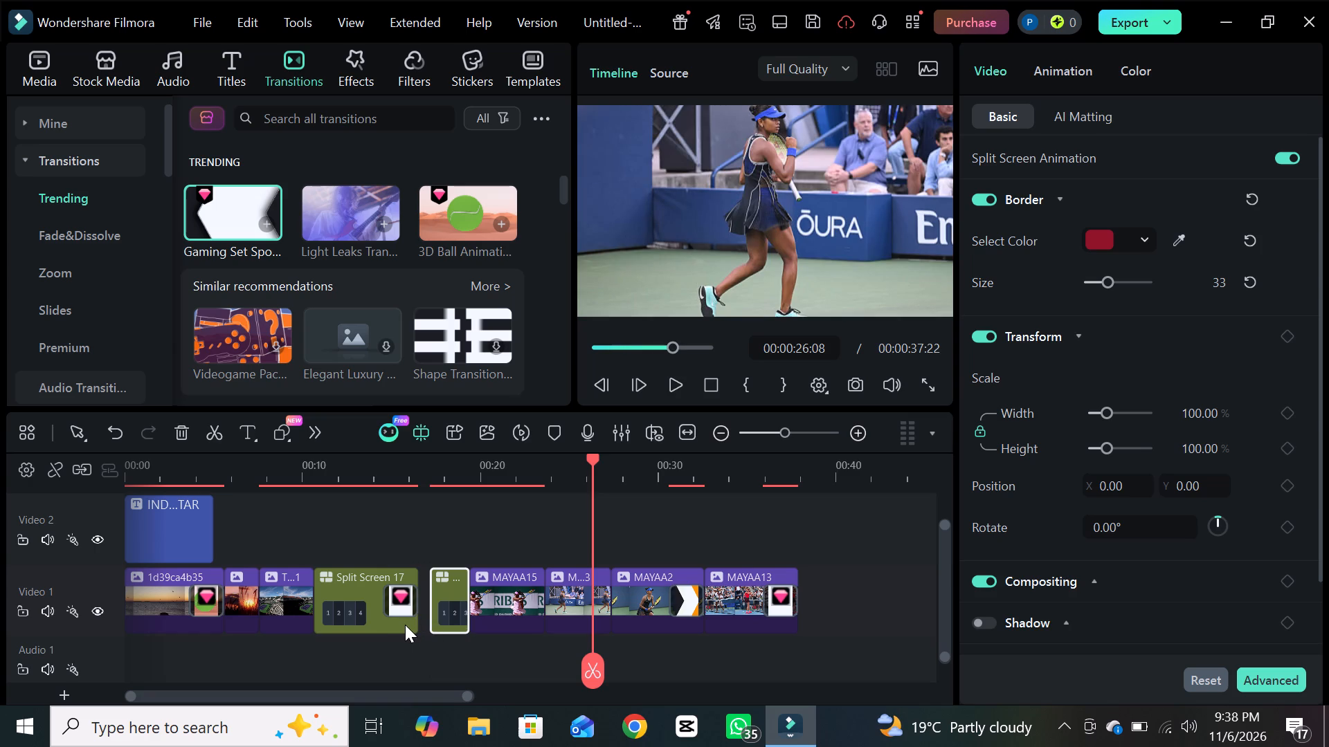
pyautogui.moveTo(411, 624); pyautogui.dragTo(395, 624)
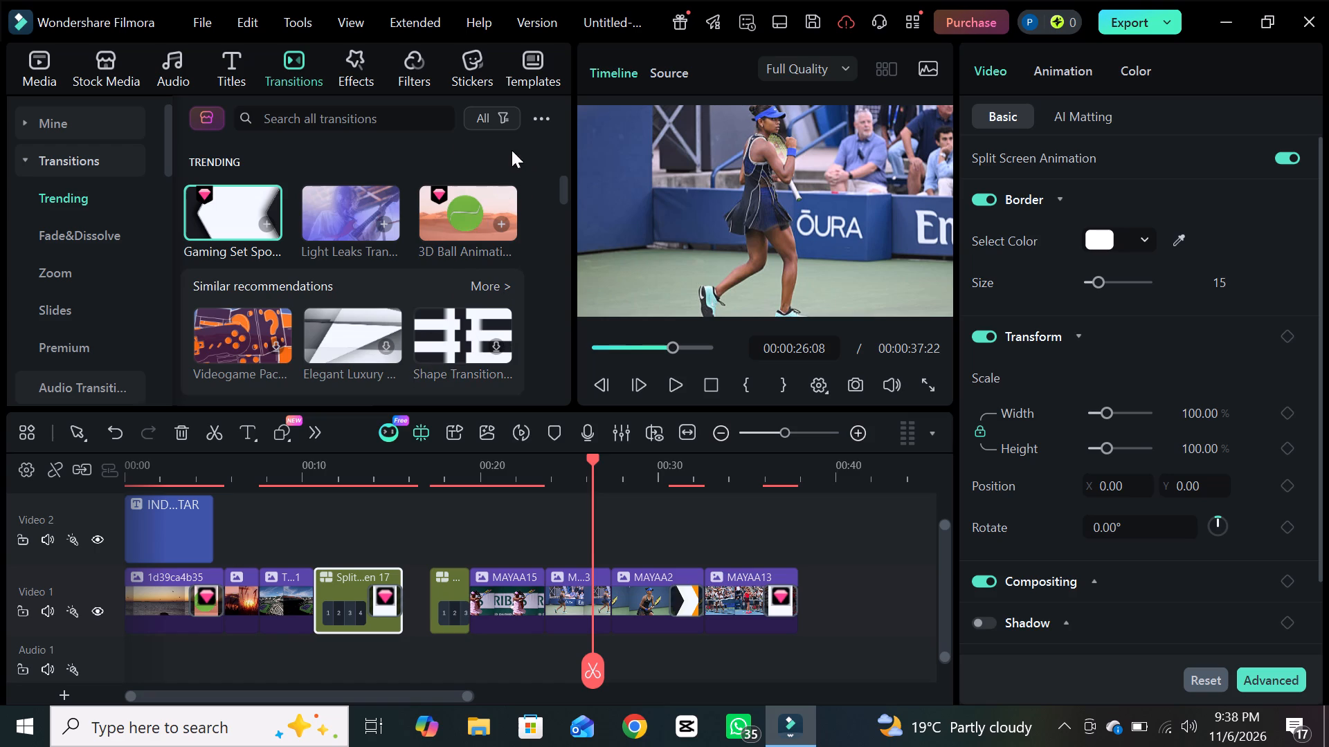
# Place the TENNIS COURT2 image on Video 1 directly after the first split-screen clip, replacing the second split-screen clip.
pyautogui.doubleClick(39, 50)
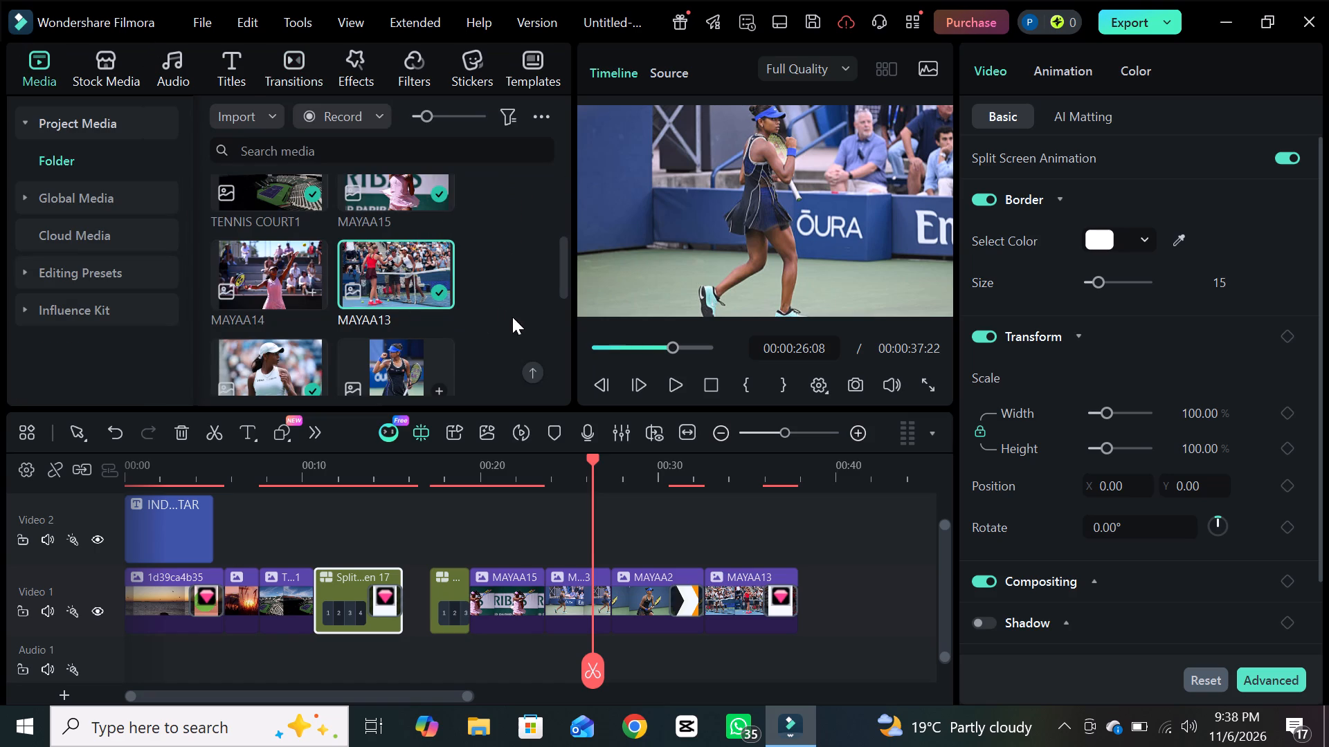
pyautogui.moveTo(564, 276); pyautogui.dragTo(559, 217)
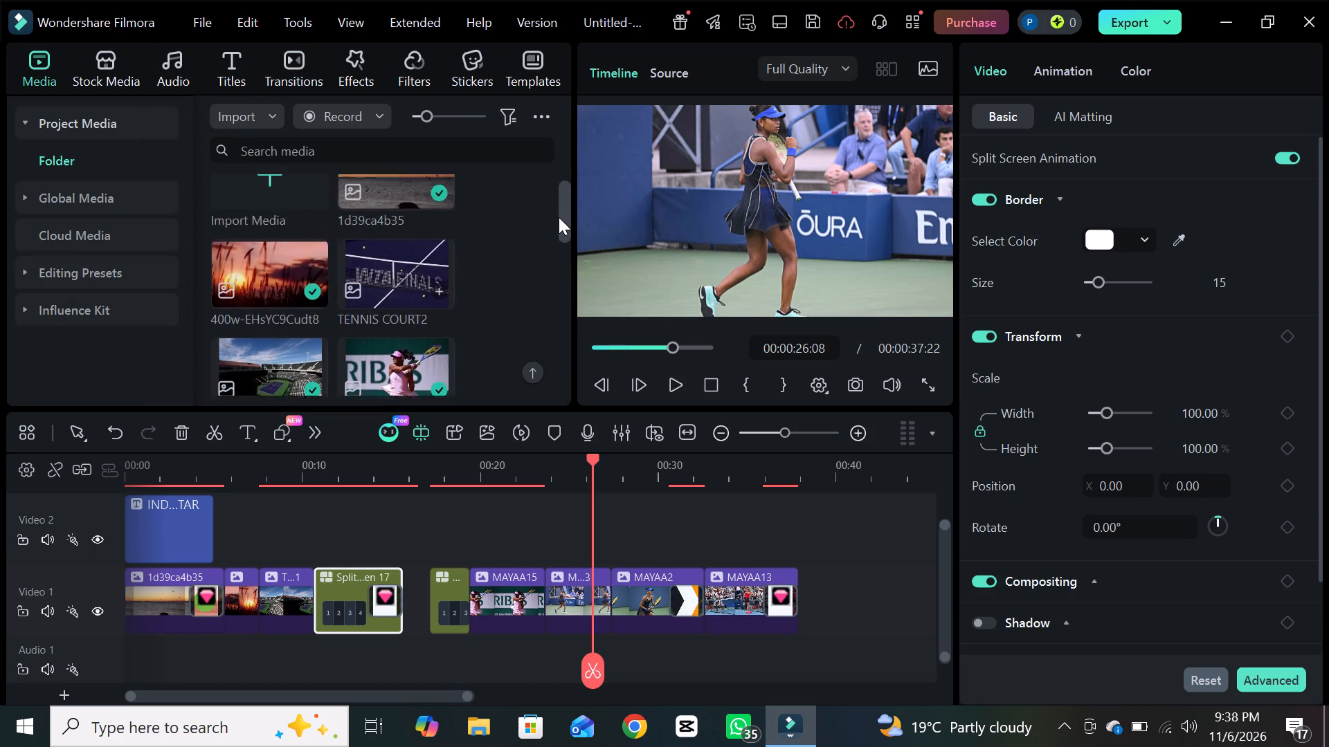
pyautogui.moveTo(559, 217); pyautogui.dragTo(536, 261)
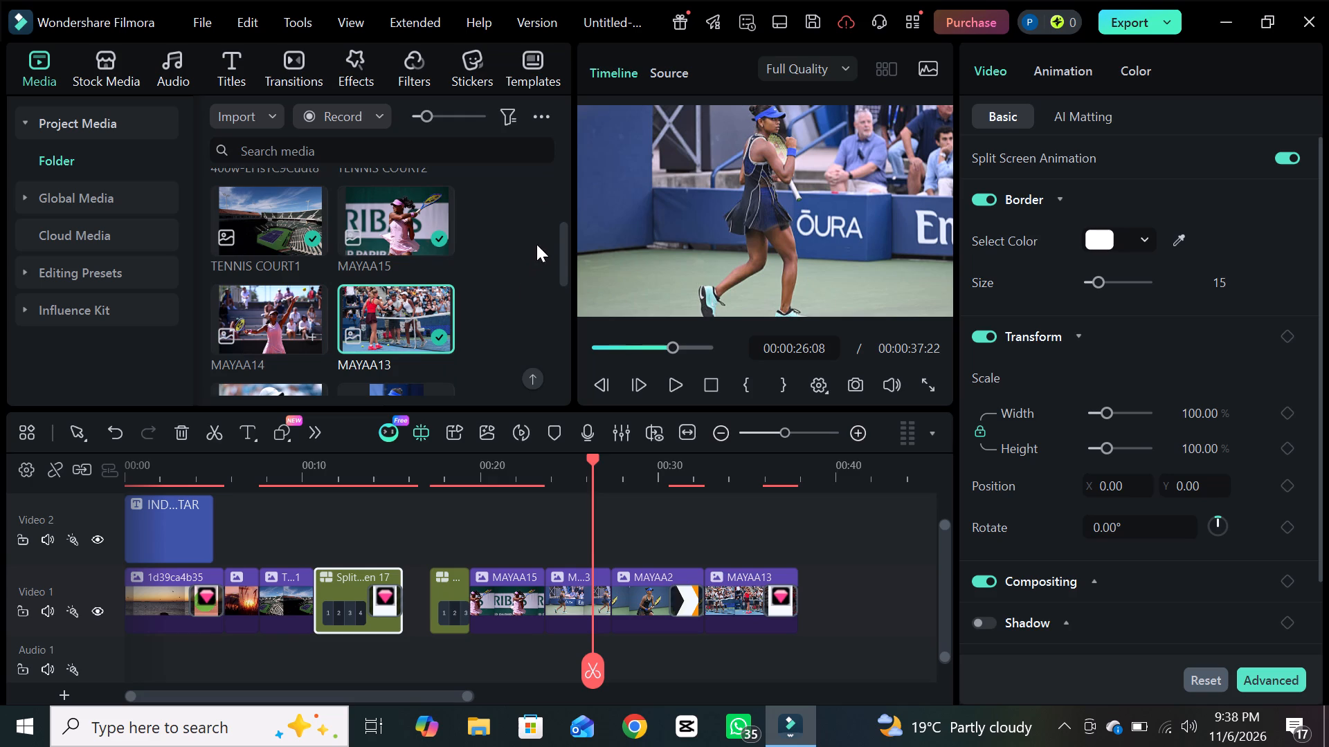
pyautogui.moveTo(560, 256); pyautogui.dragTo(552, 194)
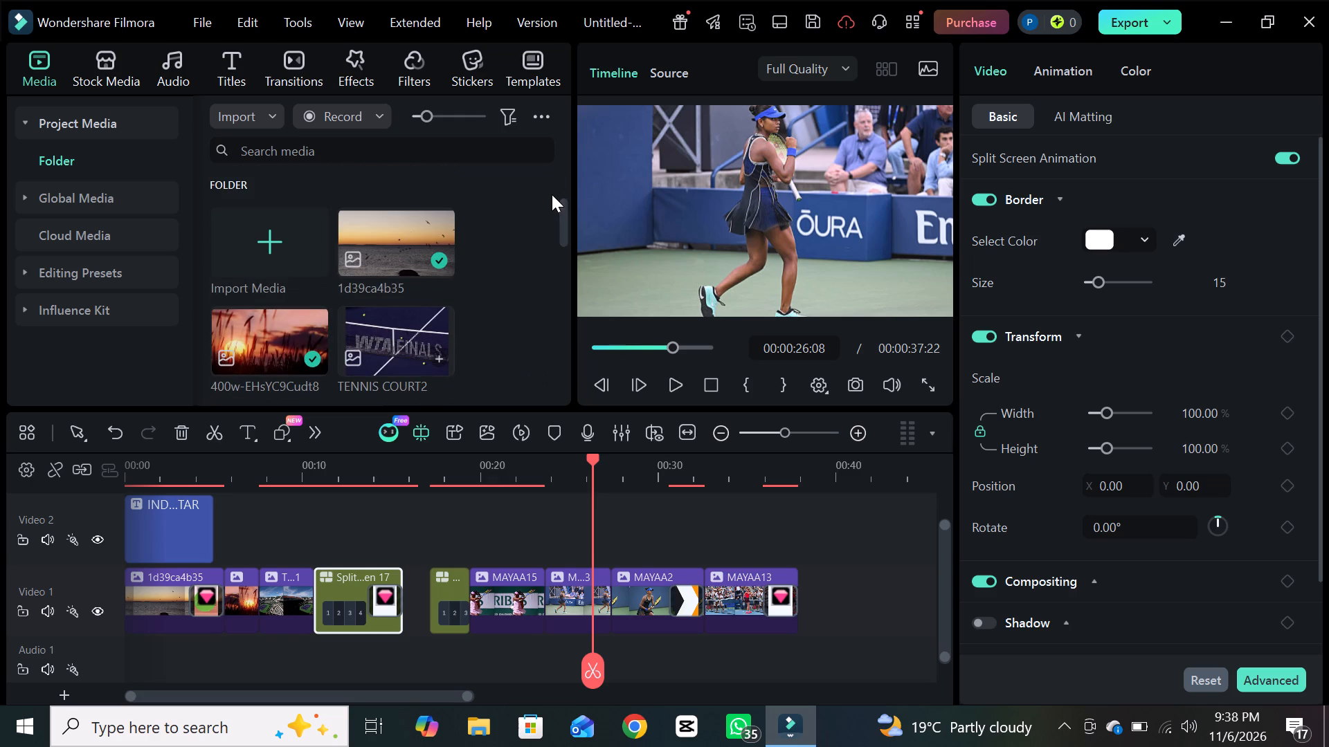
pyautogui.moveTo(405, 326); pyautogui.dragTo(404, 340)
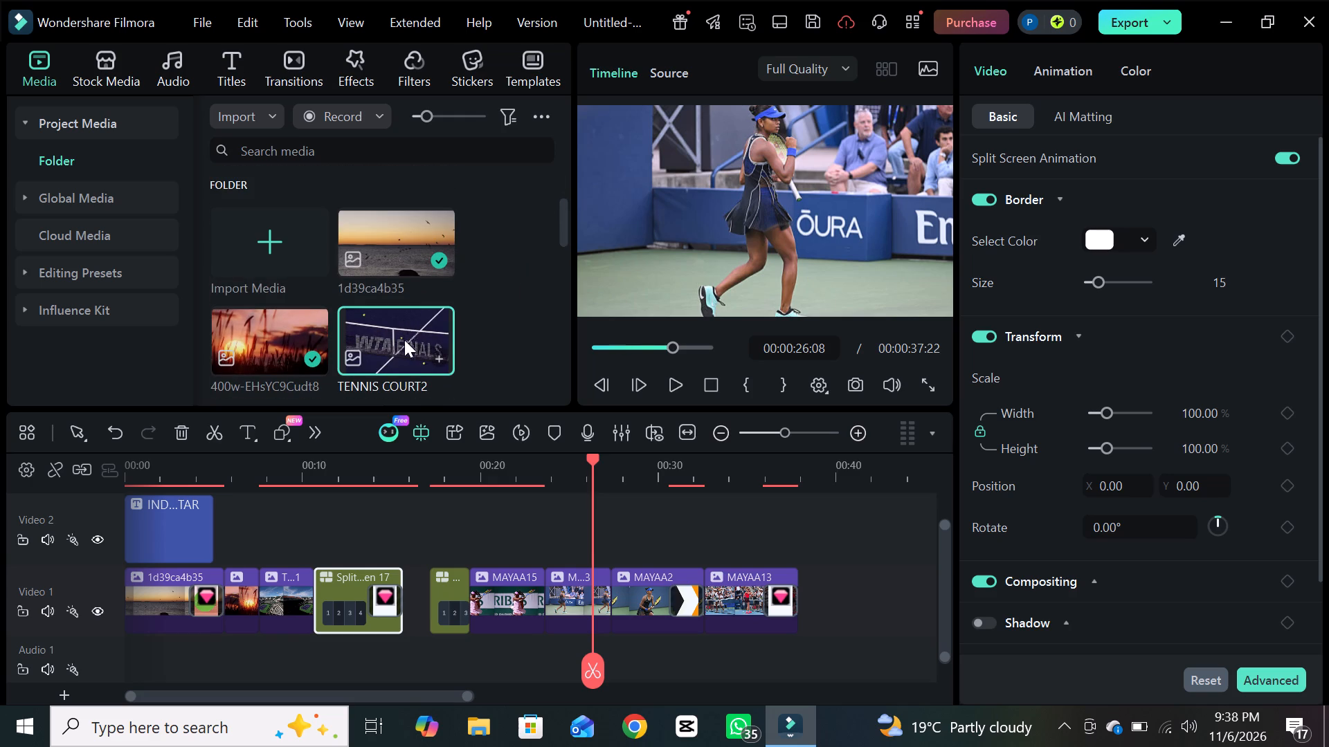
pyautogui.moveTo(404, 340); pyautogui.dragTo(392, 572)
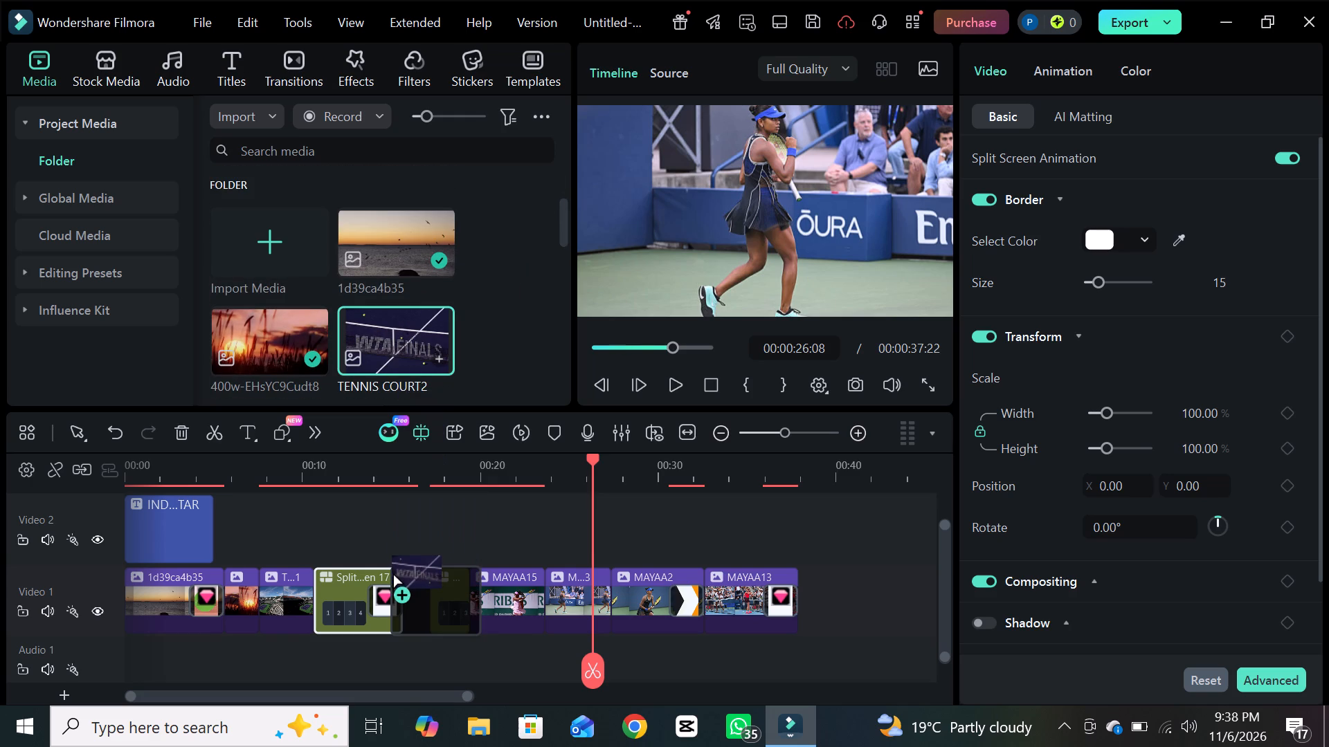
pyautogui.moveTo(392, 572); pyautogui.dragTo(395, 575)
# Trim the TENNIS COURT2 clip on Video 1 to run from about 00:00:16:02 to 00:00:19:10.
pyautogui.moveTo(479, 586); pyautogui.dragTo(428, 591)
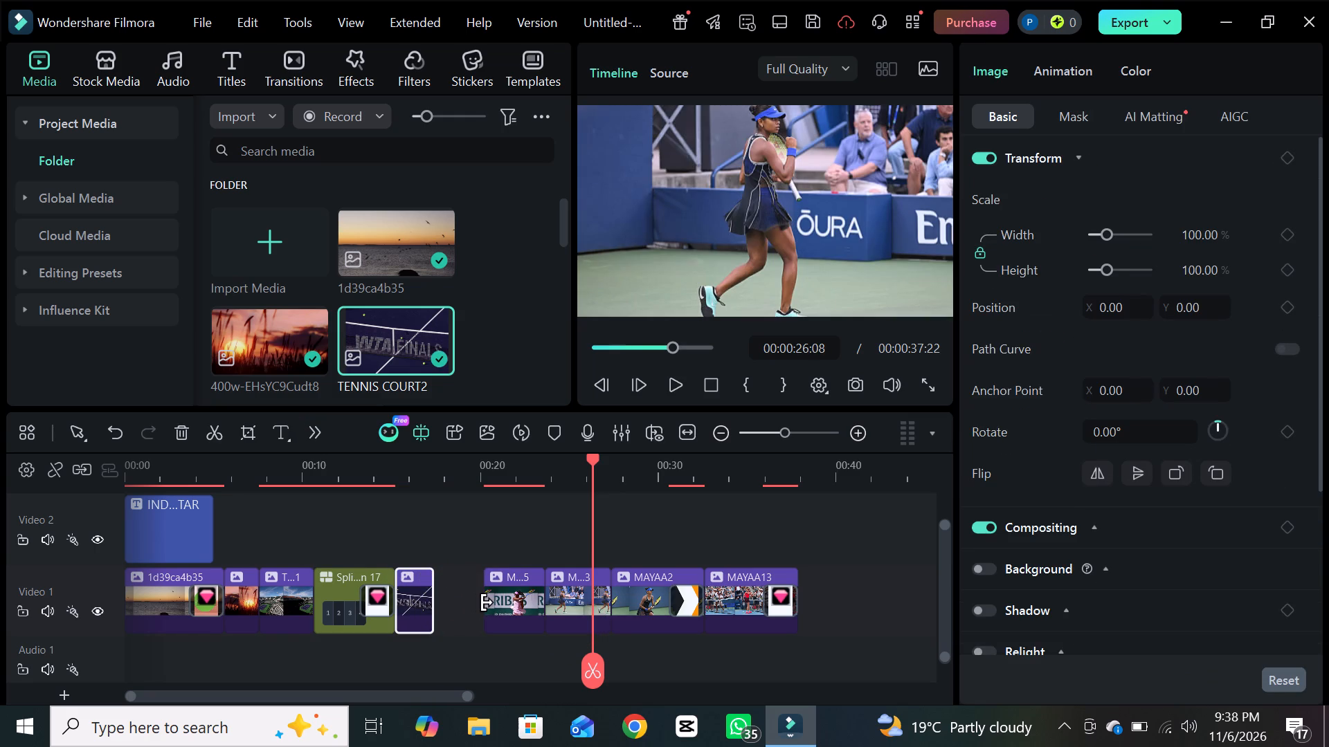
pyautogui.moveTo(434, 612); pyautogui.dragTo(468, 612)
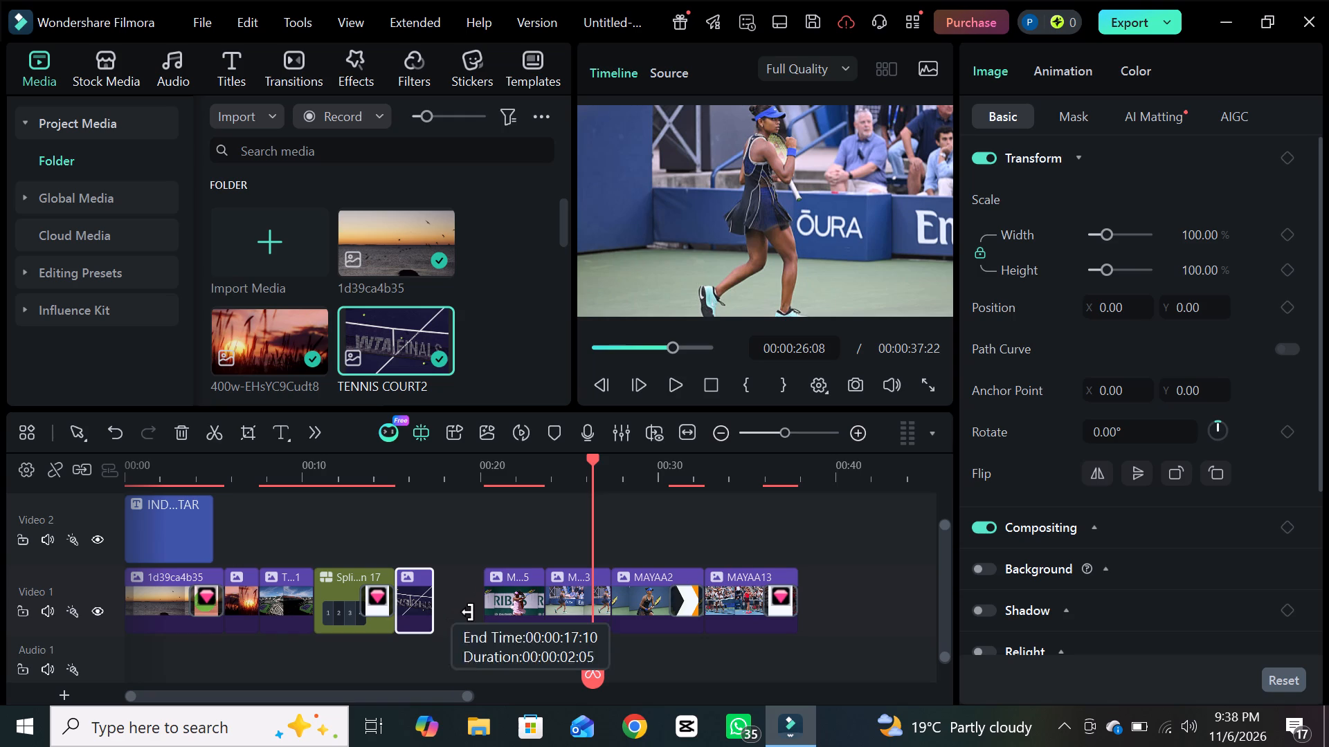
pyautogui.moveTo(468, 612); pyautogui.dragTo(469, 612)
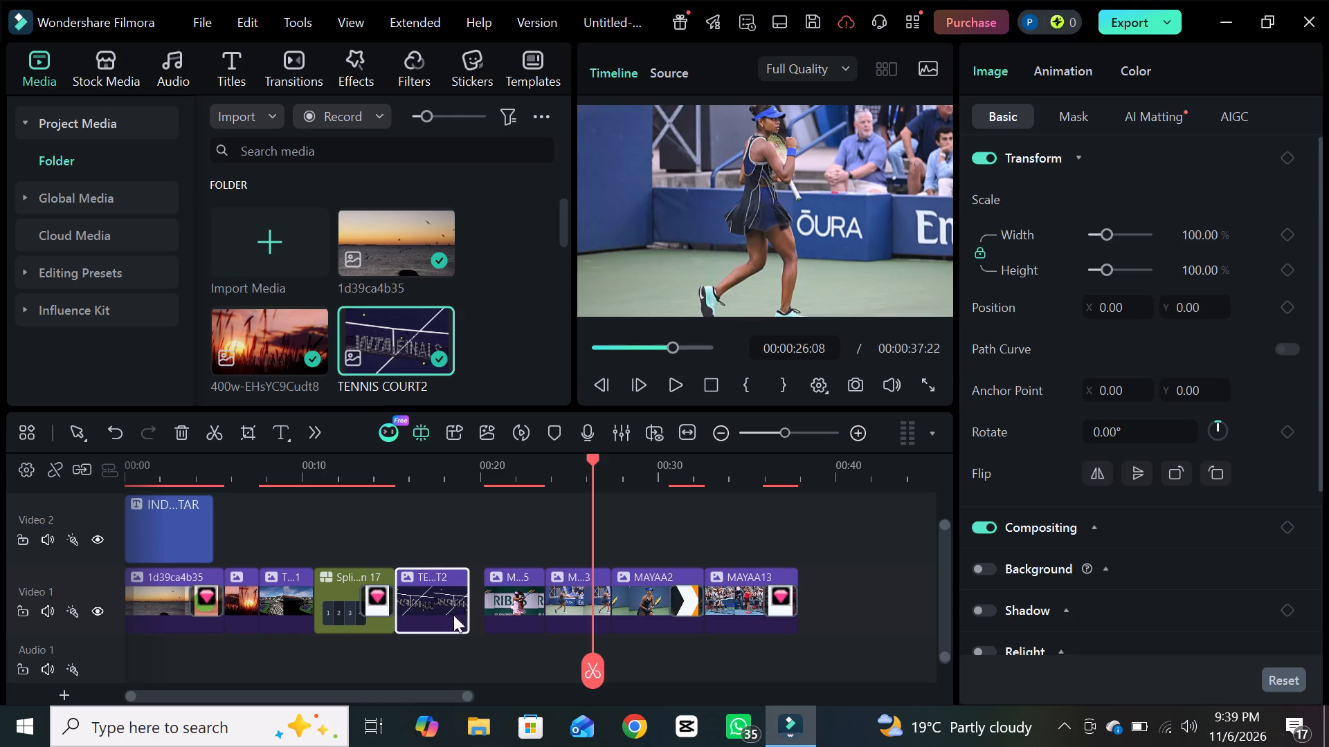
pyautogui.moveTo(398, 611); pyautogui.dragTo(413, 611)
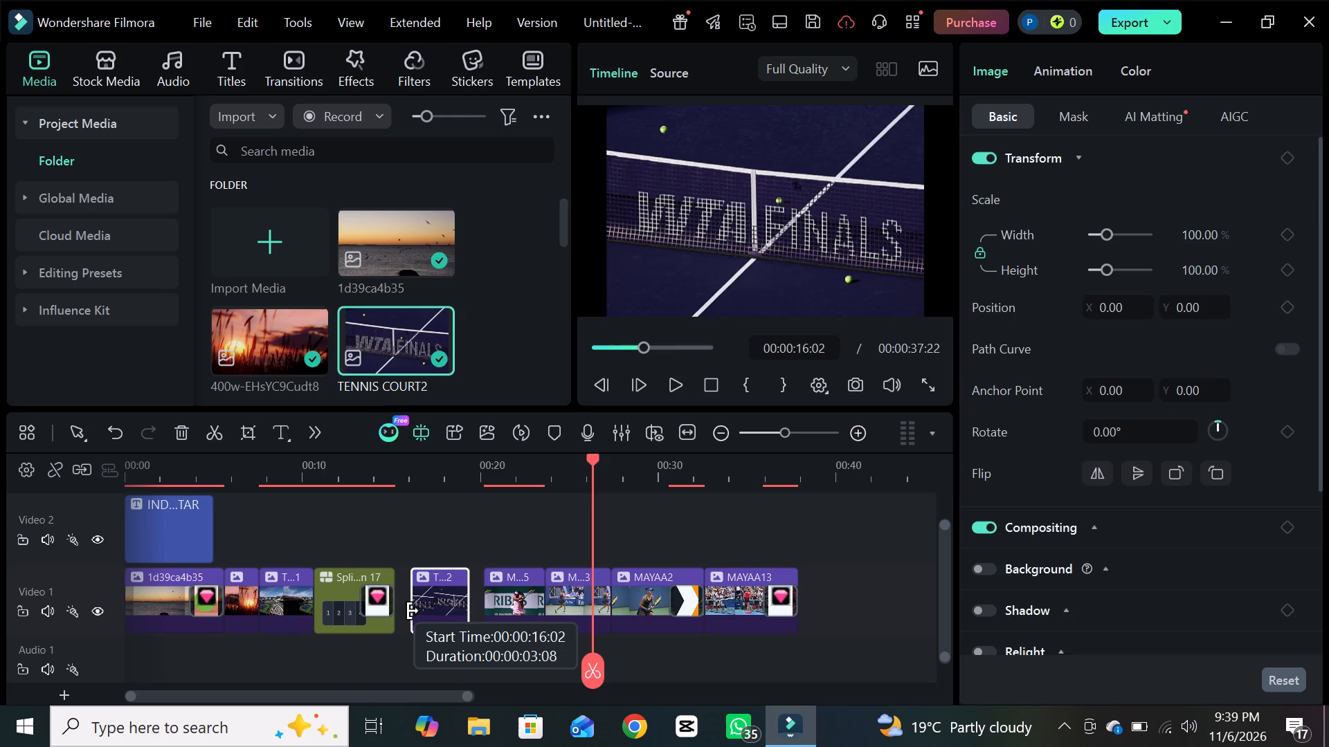
pyautogui.moveTo(413, 611); pyautogui.dragTo(414, 611)
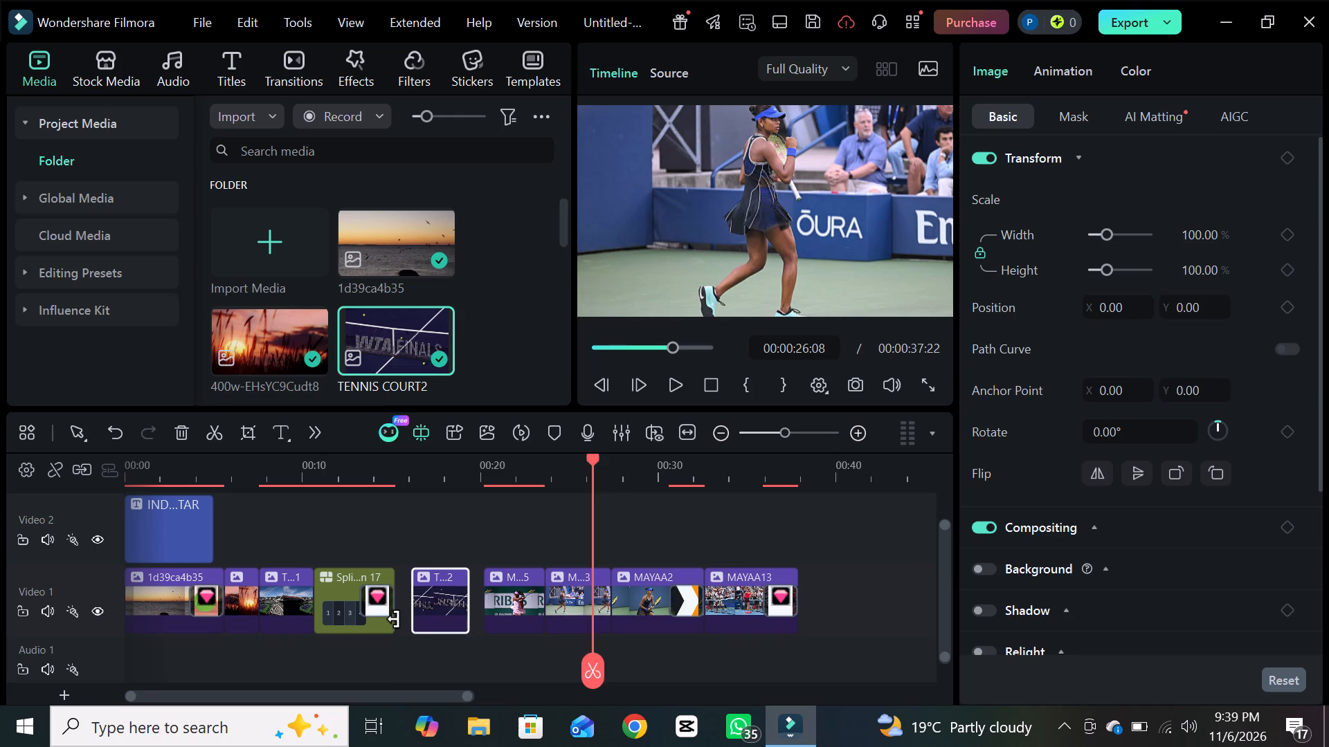
# Close the gaps around TENNIS COURT2 by extending the split-screen clip's end and MAYAA15's start to meet it.
pyautogui.moveTo(394, 619); pyautogui.dragTo(410, 617)
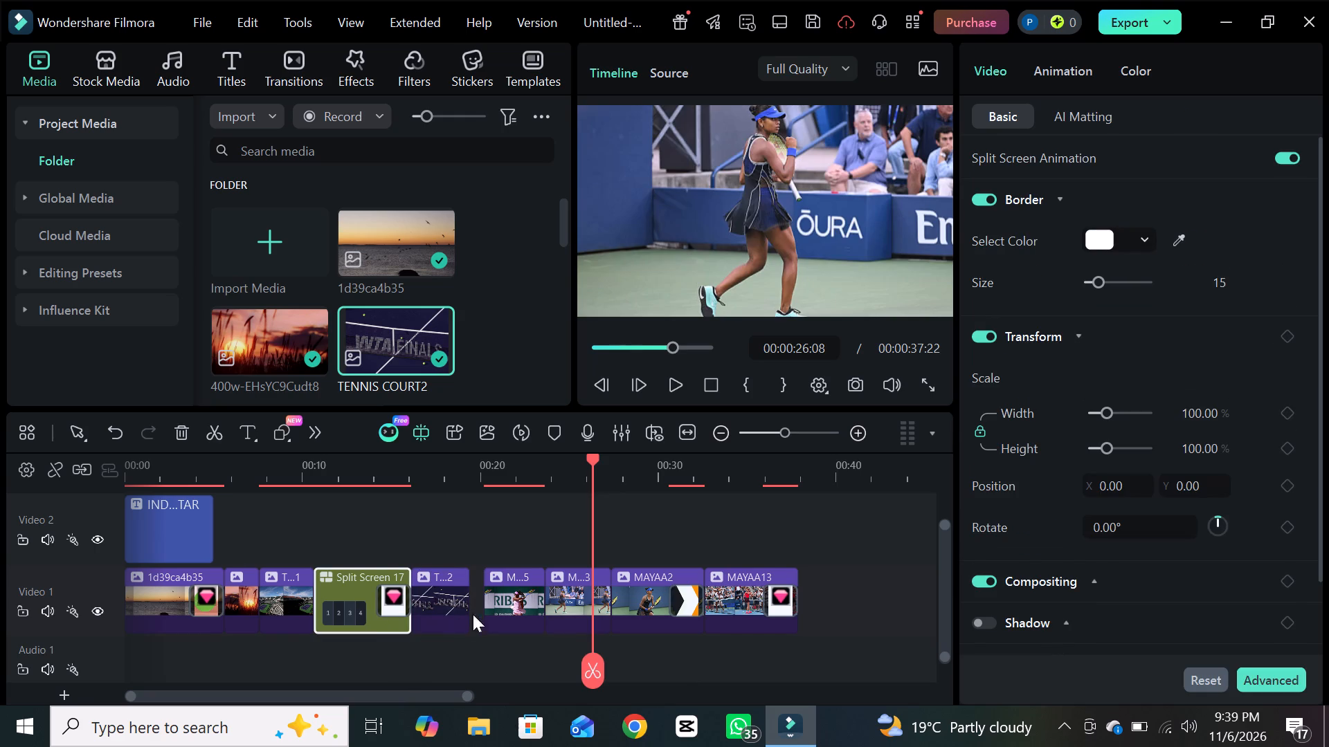
pyautogui.moveTo(485, 608); pyautogui.dragTo(465, 608)
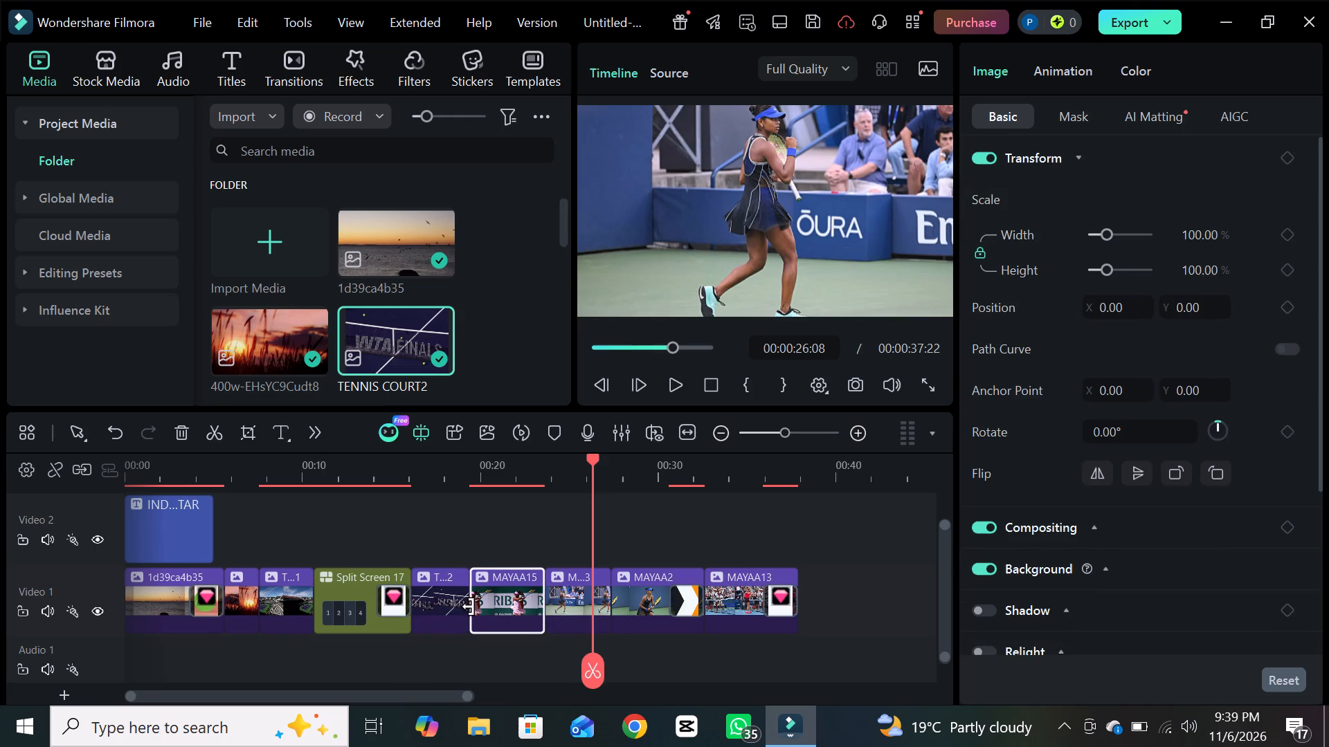
# Preview the timeline from 00:00:00:00, pausing at about 00:00:20:22 in the MAYAA15 clip.
pyautogui.moveTo(589, 661); pyautogui.dragTo(419, 624)
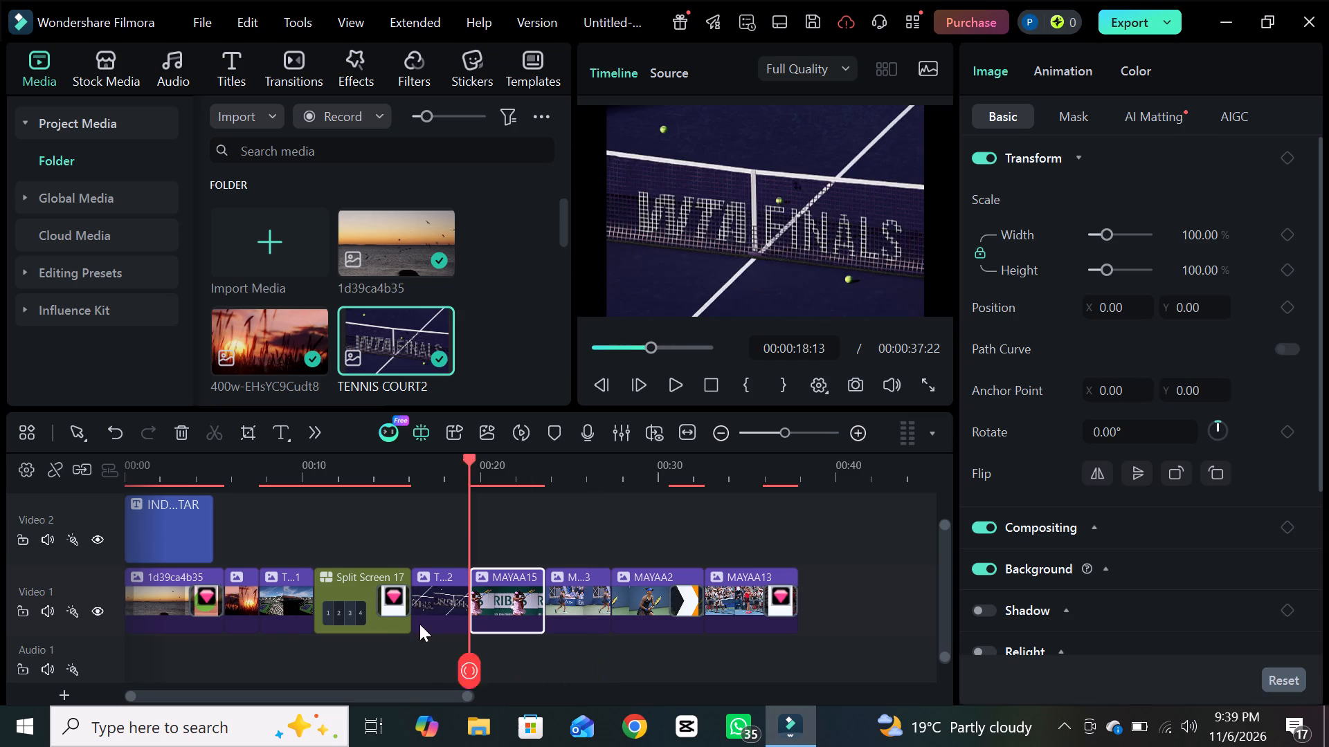
pyautogui.moveTo(419, 624); pyautogui.dragTo(130, 608)
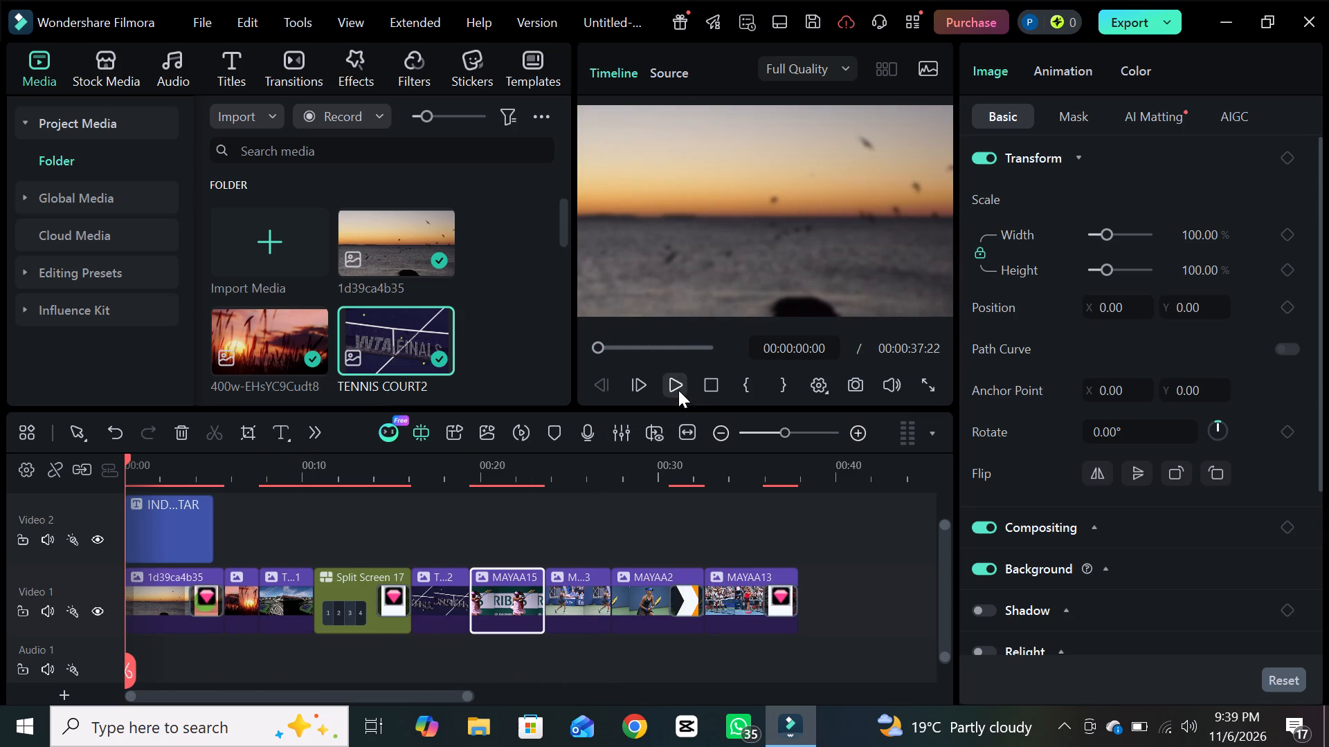
pyautogui.click(678, 390)
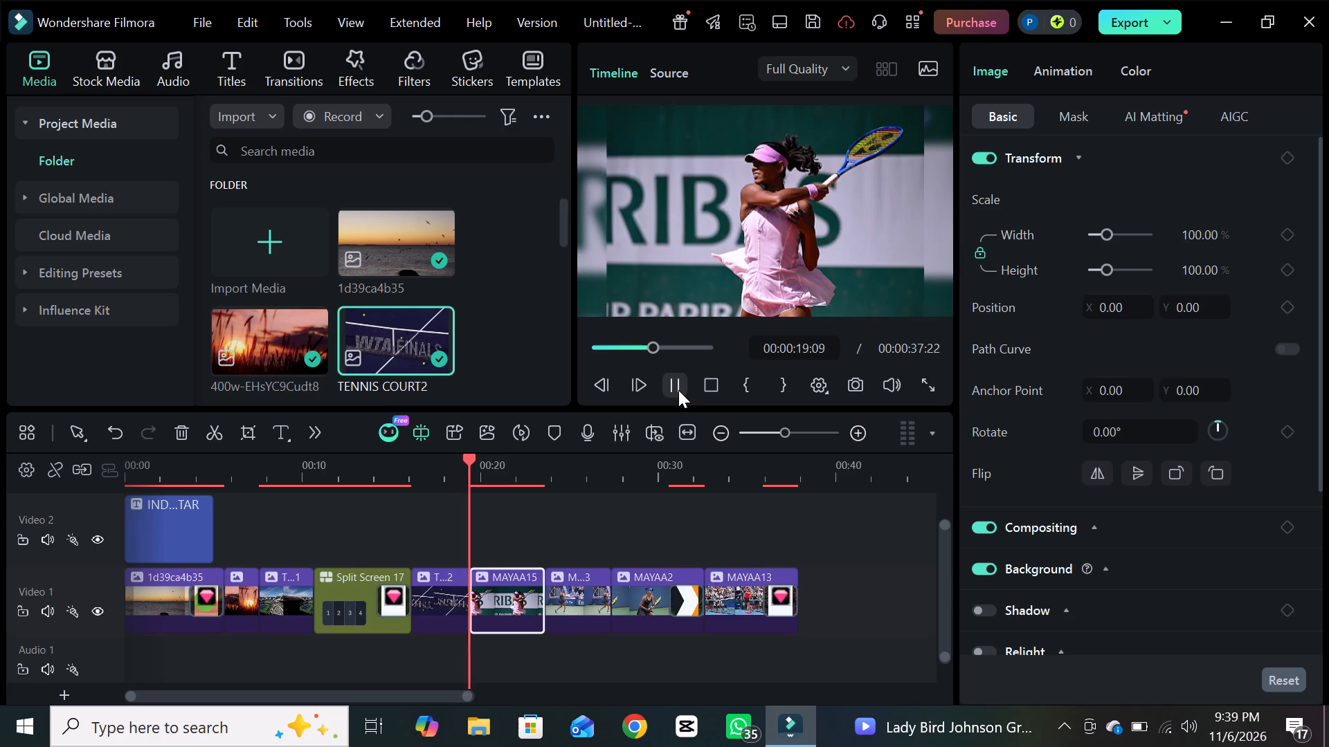
pyautogui.click(678, 390)
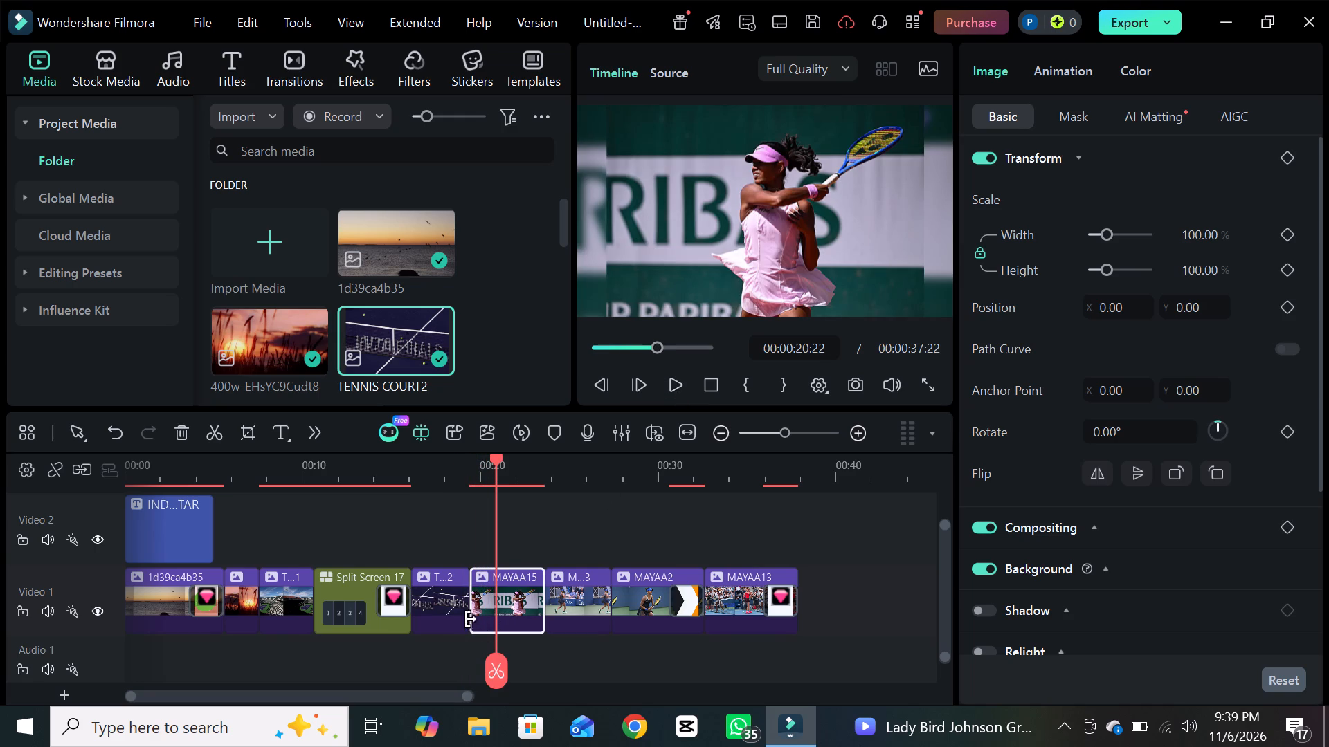
# Shorten TENNIS COURT2 slightly at its end and extend the start of MAYAA15 back to meet it.
pyautogui.moveTo(467, 612); pyautogui.dragTo(460, 612)
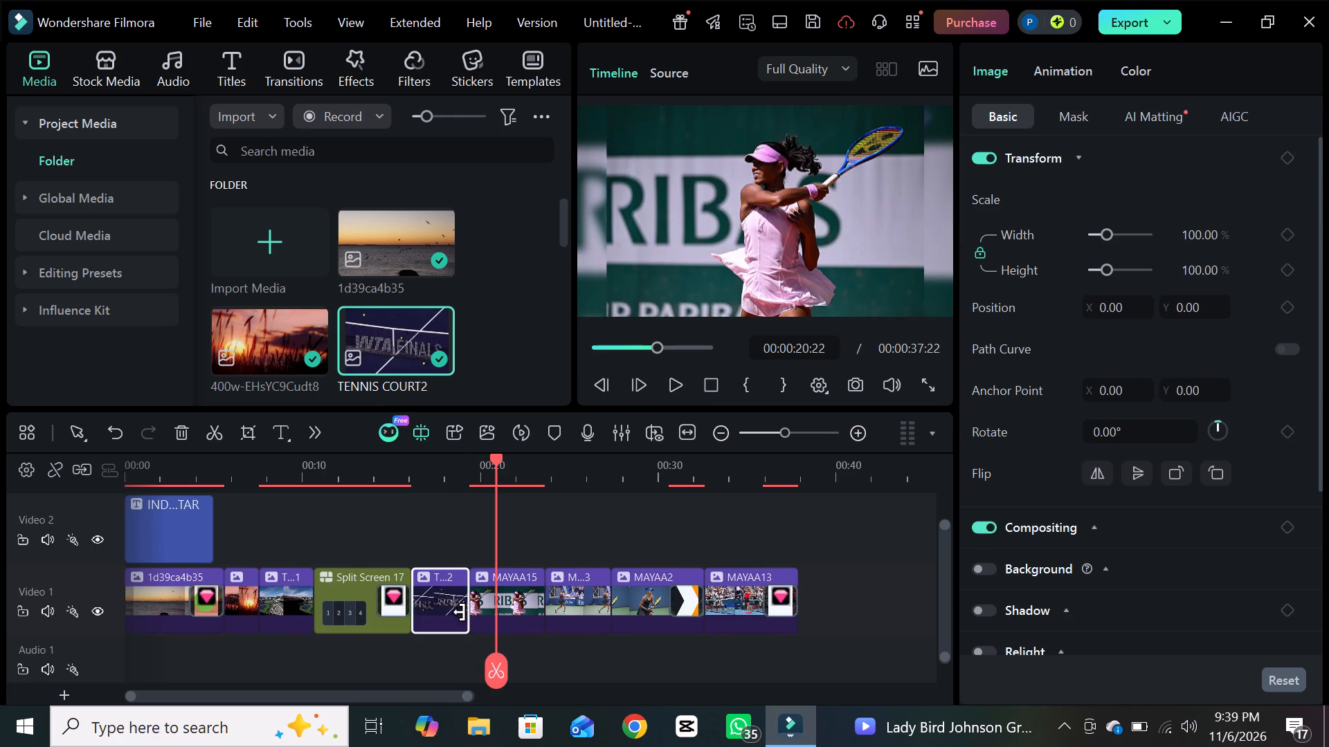
pyautogui.moveTo(460, 612); pyautogui.dragTo(471, 574)
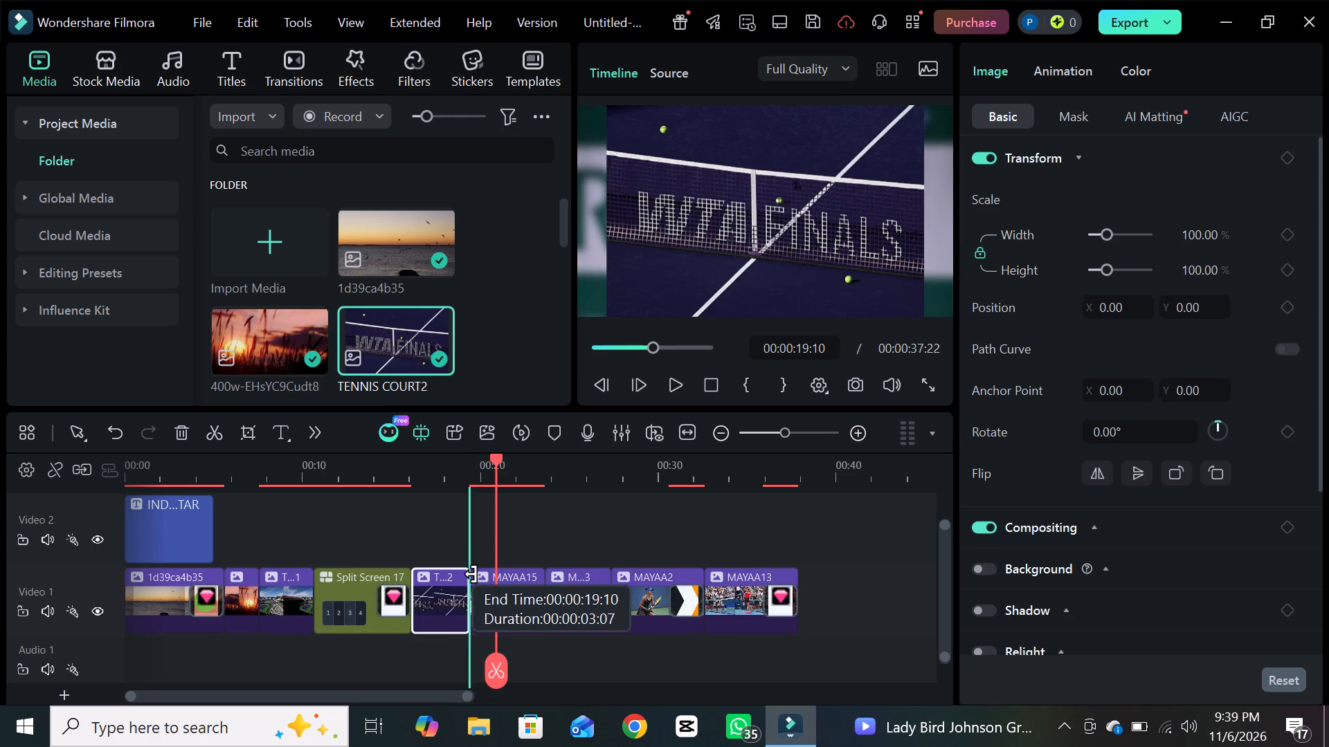
pyautogui.moveTo(471, 574); pyautogui.dragTo(467, 583)
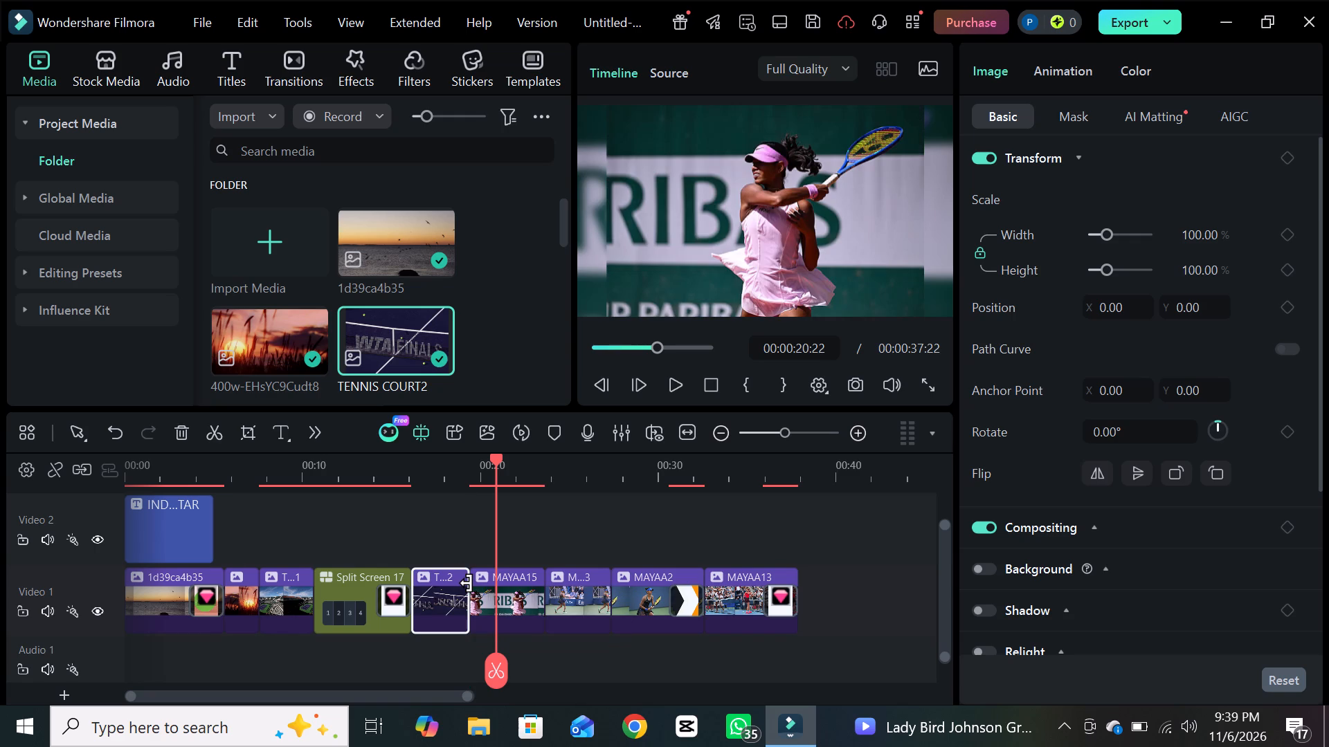
pyautogui.moveTo(467, 583); pyautogui.dragTo(457, 586)
pyautogui.moveTo(478, 580); pyautogui.dragTo(461, 580)
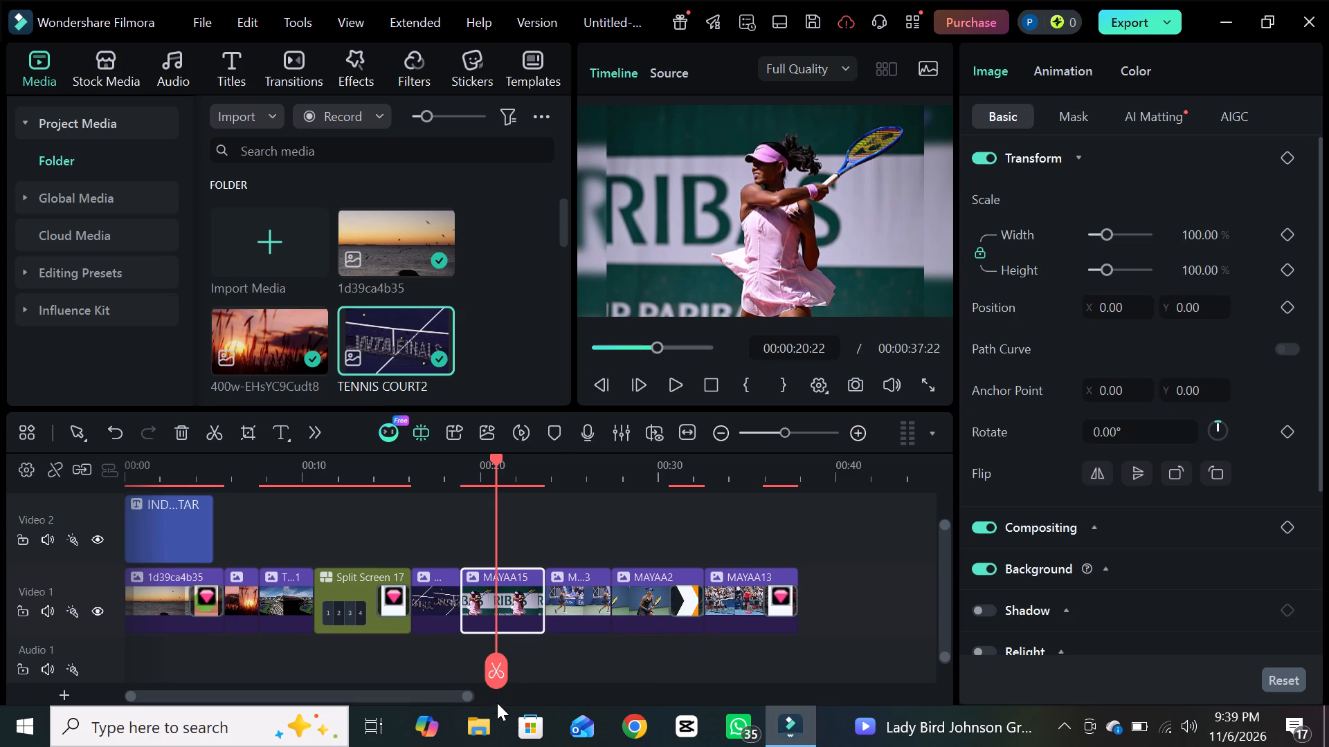
# Enlarge the TENNIS COURT2 image proportionally to about 123.57% so it fills the frame.
pyautogui.moveTo(500, 672); pyautogui.dragTo(440, 669)
pyautogui.tripleClick(768, 221)
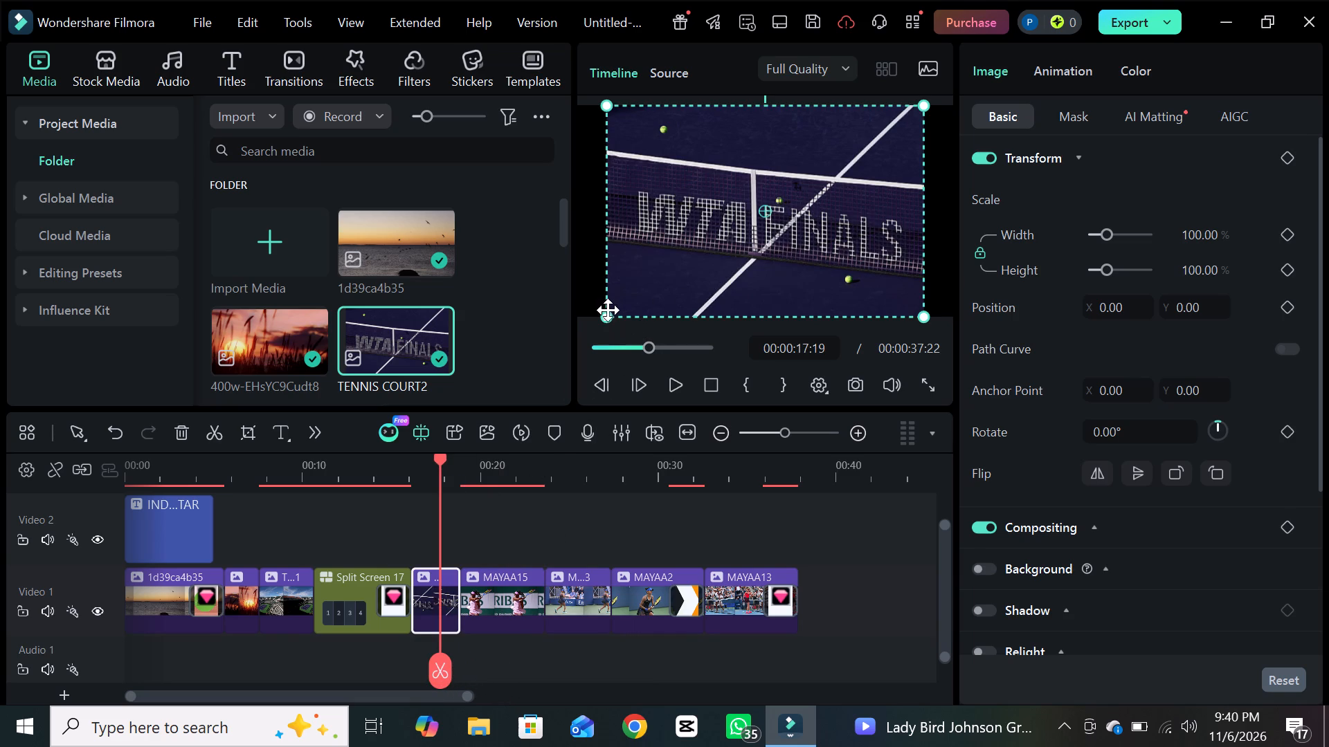
pyautogui.moveTo(604, 319); pyautogui.dragTo(572, 344)
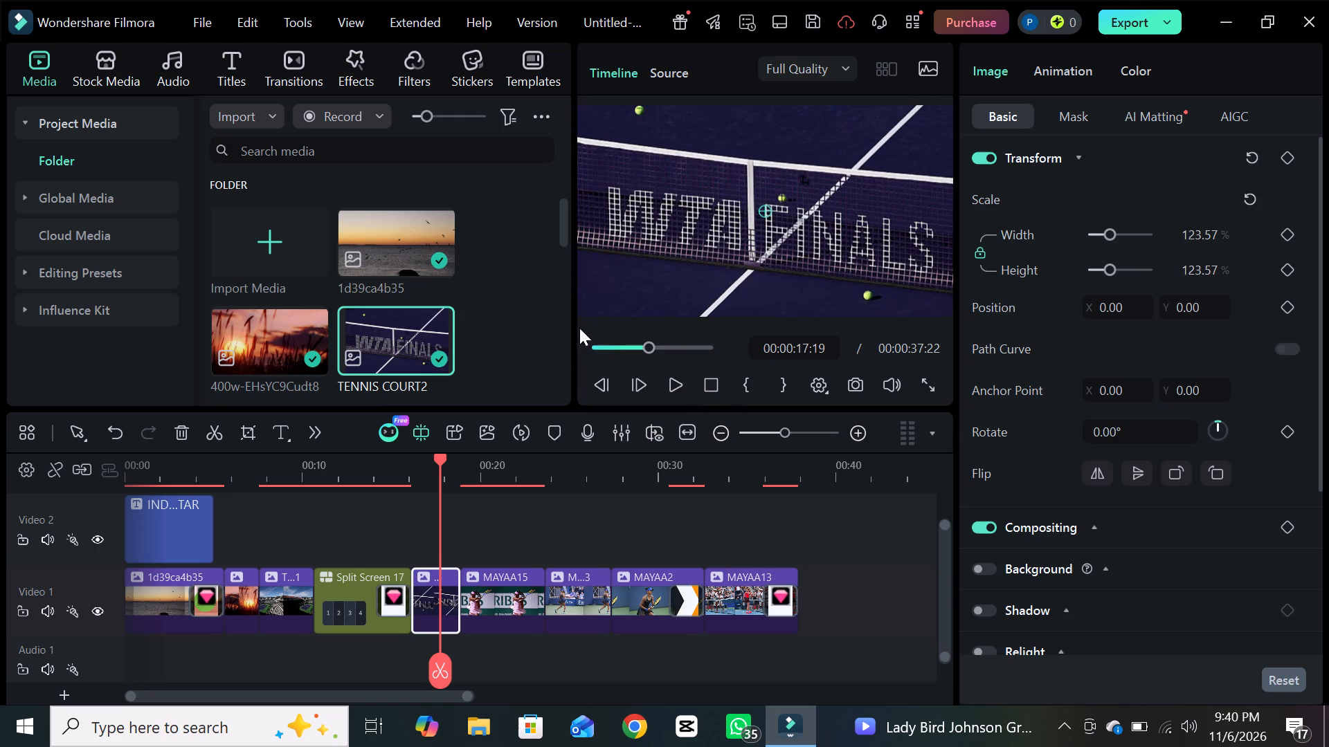
# Check the framing of the fourth picture in the split-screen clip at about 00:00:11:14.
pyautogui.moveTo(647, 343); pyautogui.dragTo(631, 344)
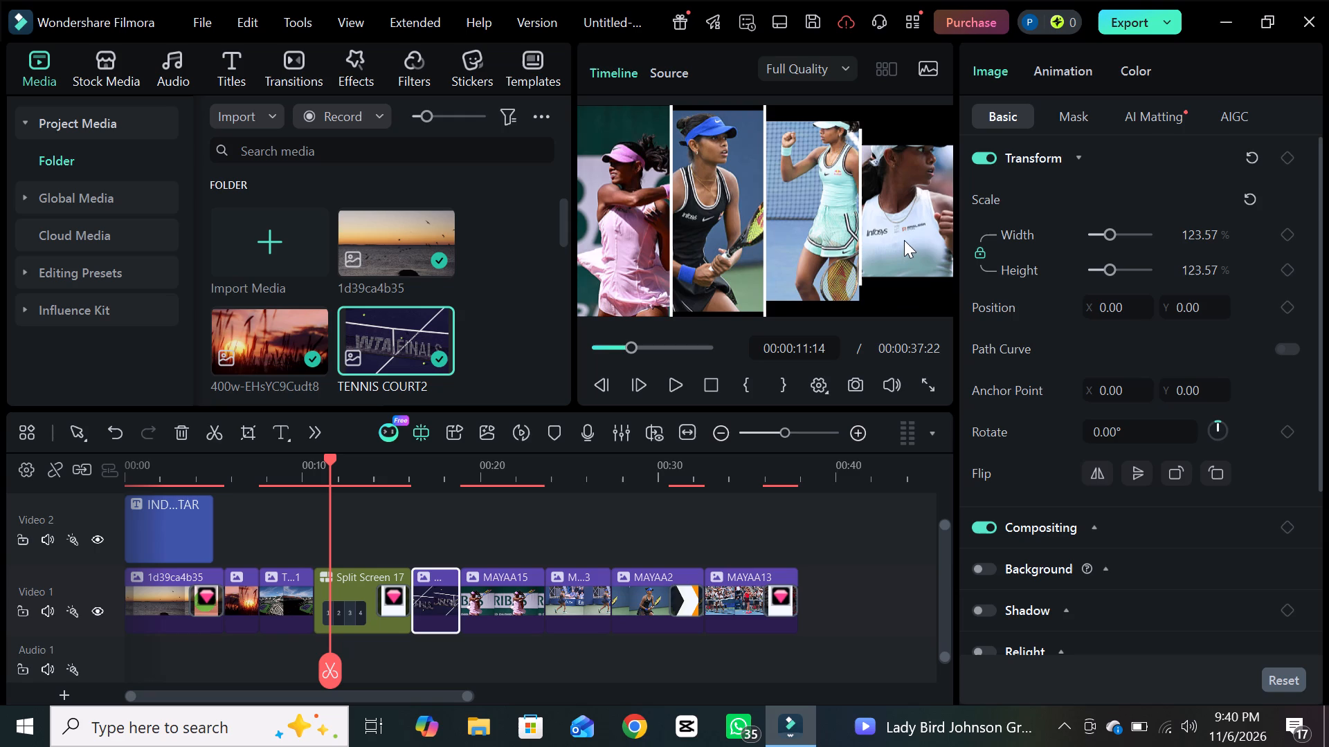
pyautogui.click(904, 240)
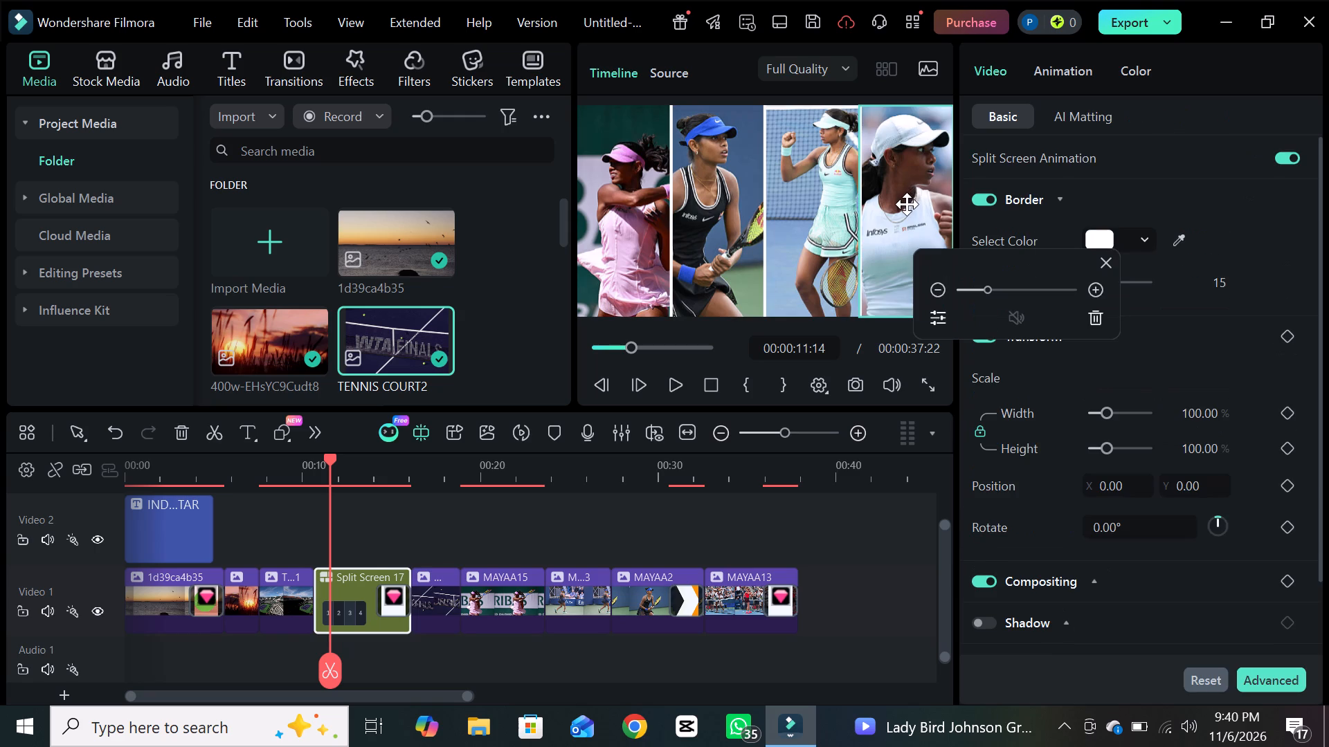
pyautogui.click(906, 241)
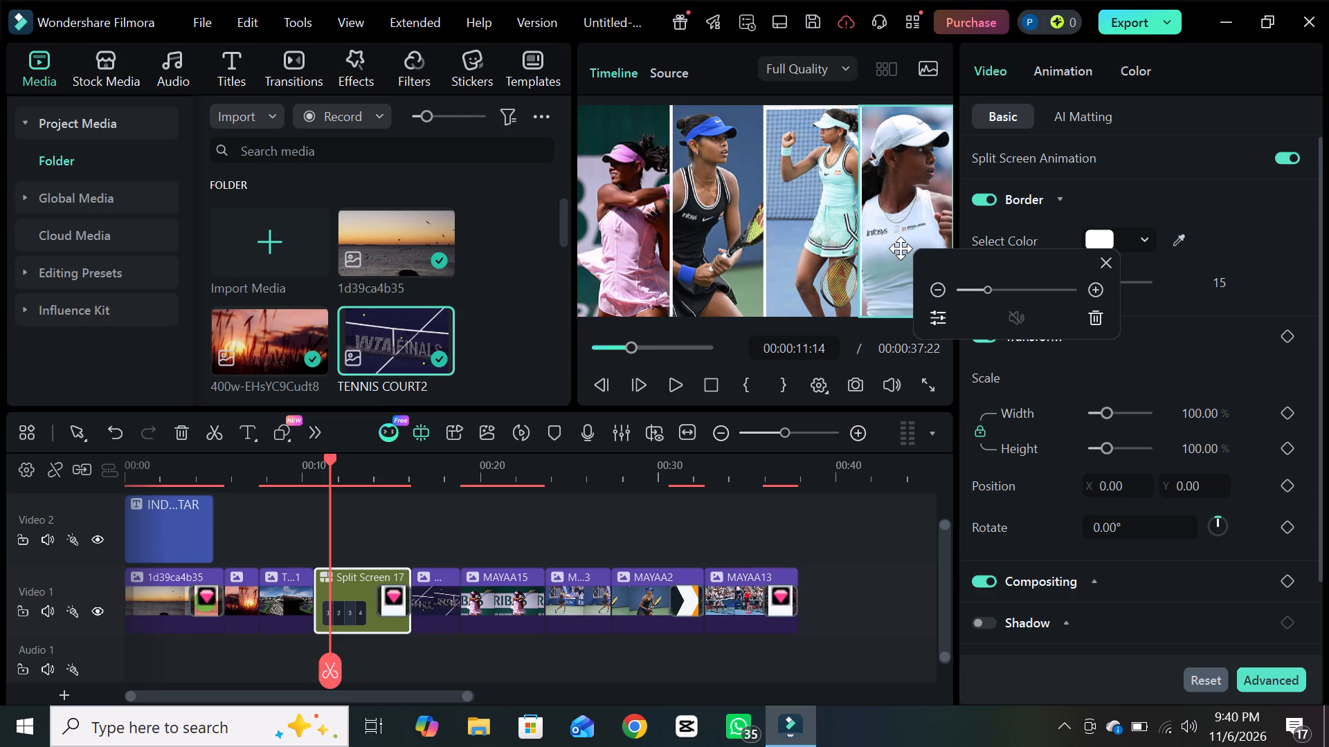
pyautogui.doubleClick(896, 205)
pyautogui.click(896, 205)
pyautogui.click(1104, 254)
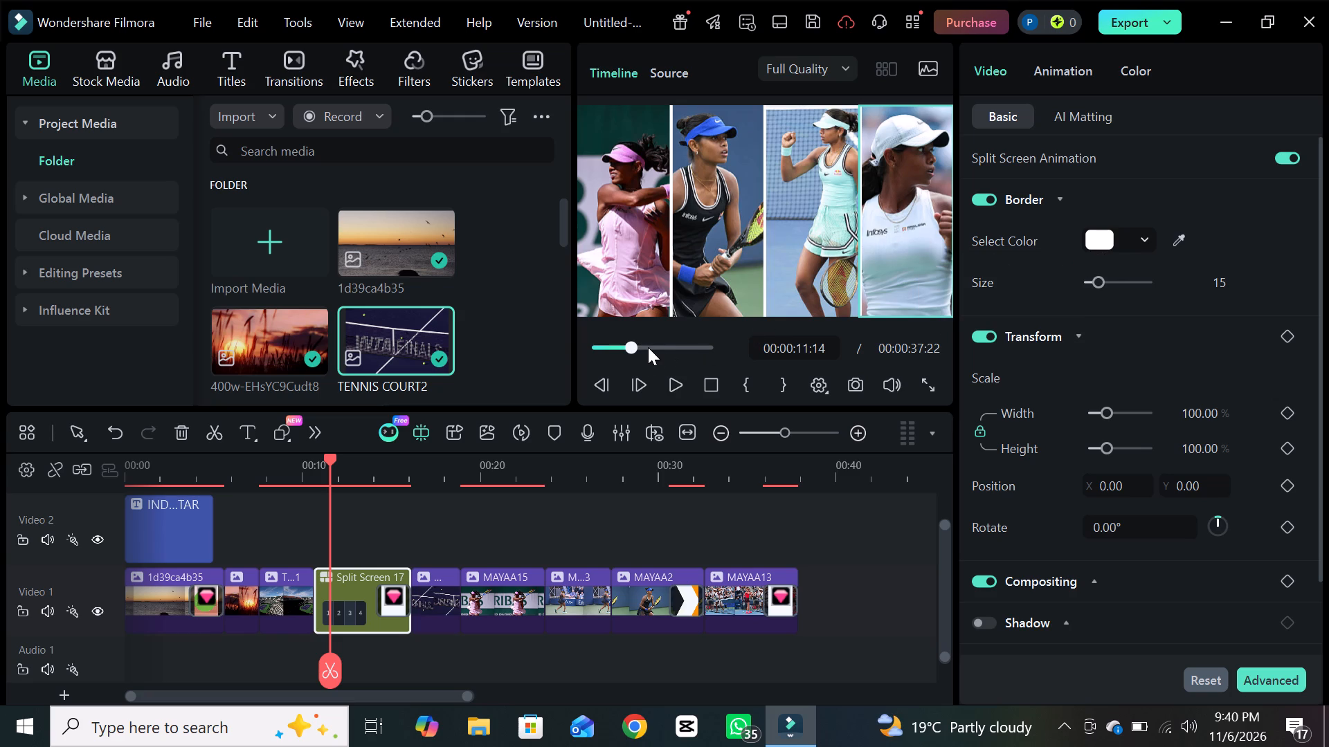
# Preview the edited video from near its start, at about 00:00:00:09.
pyautogui.moveTo(625, 347); pyautogui.dragTo(599, 349)
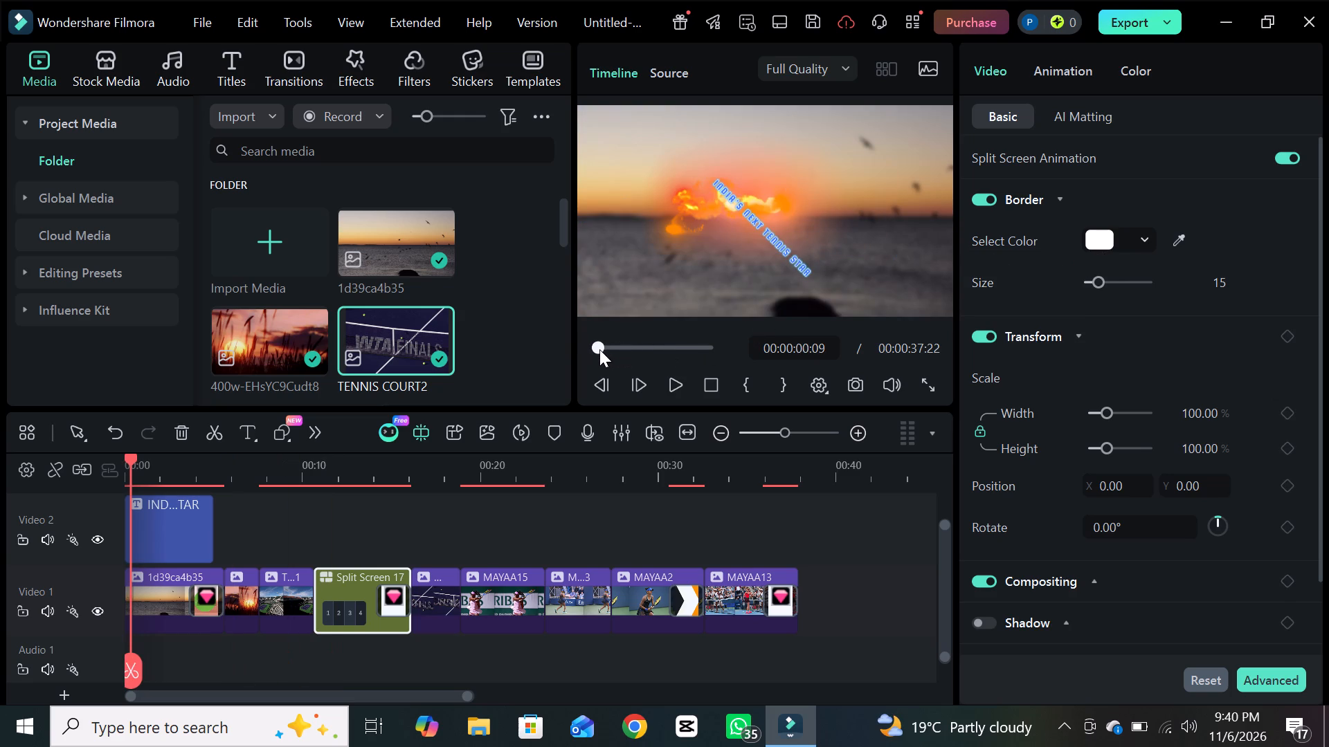
pyautogui.click(599, 349)
pyautogui.click(672, 390)
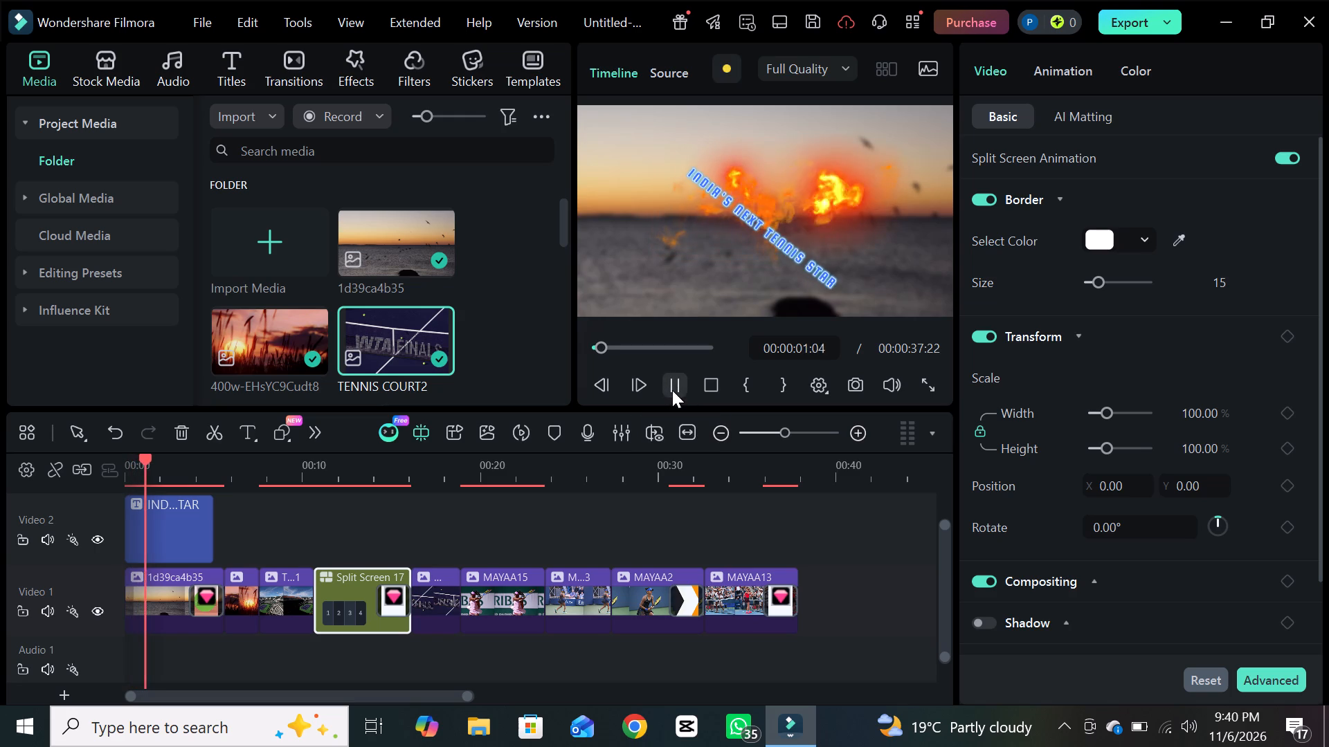
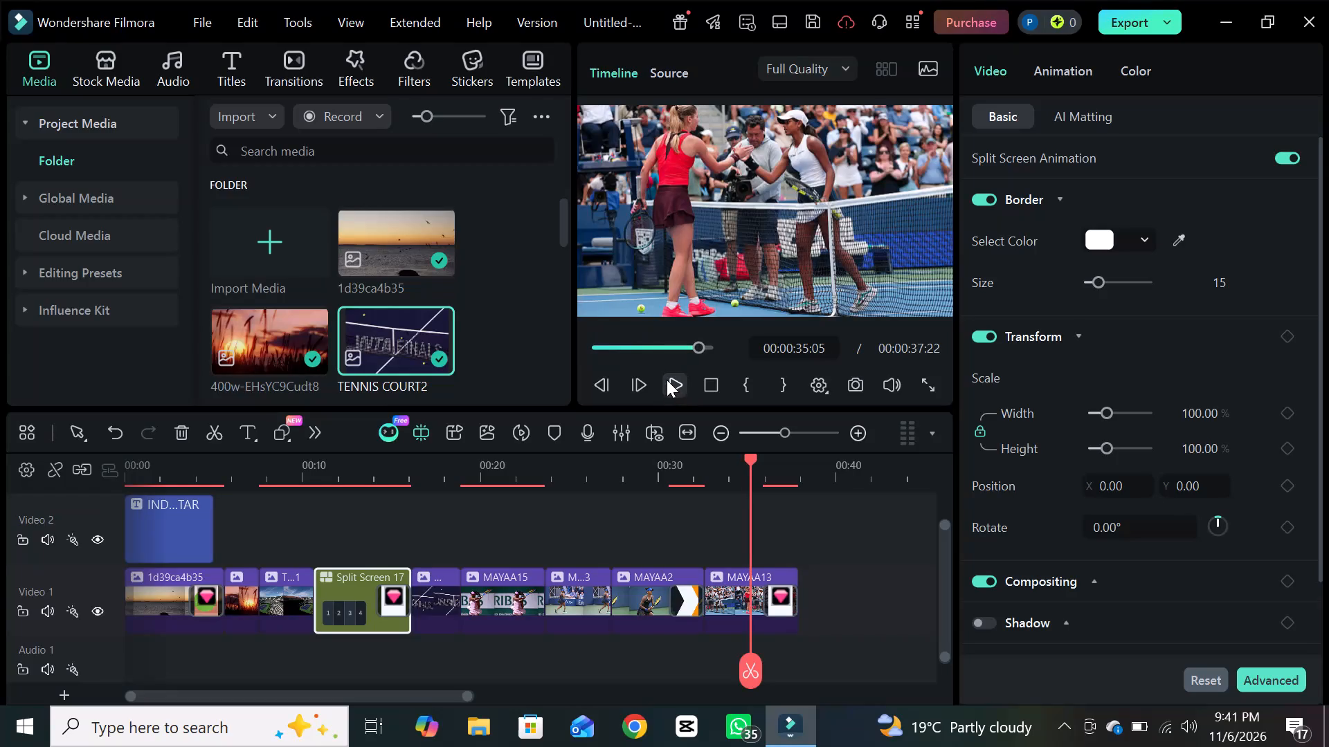
# Import the MAYAA14 picture from the MAAYA folder on the Desktop into the project media.
pyautogui.click(290, 234)
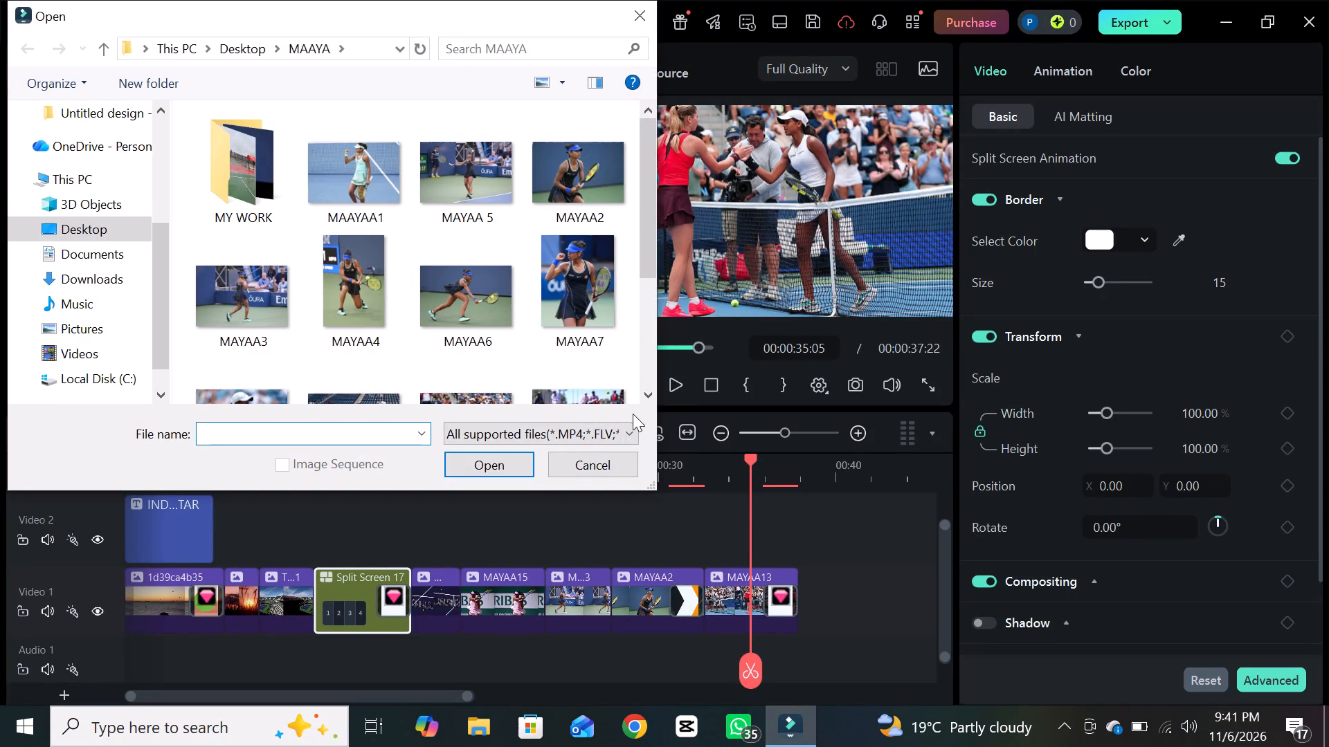
pyautogui.doubleClick(643, 396)
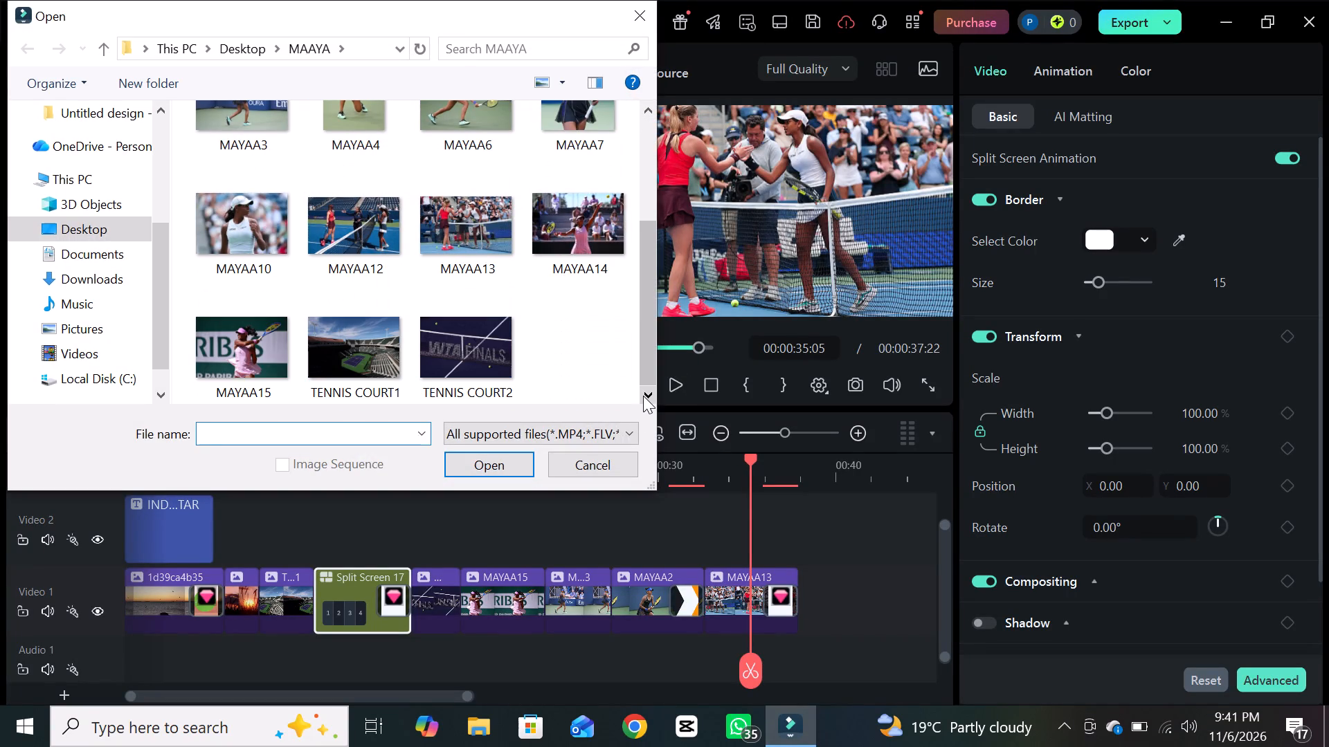
pyautogui.tripleClick(649, 110)
pyautogui.click(649, 110)
pyautogui.click(649, 110)
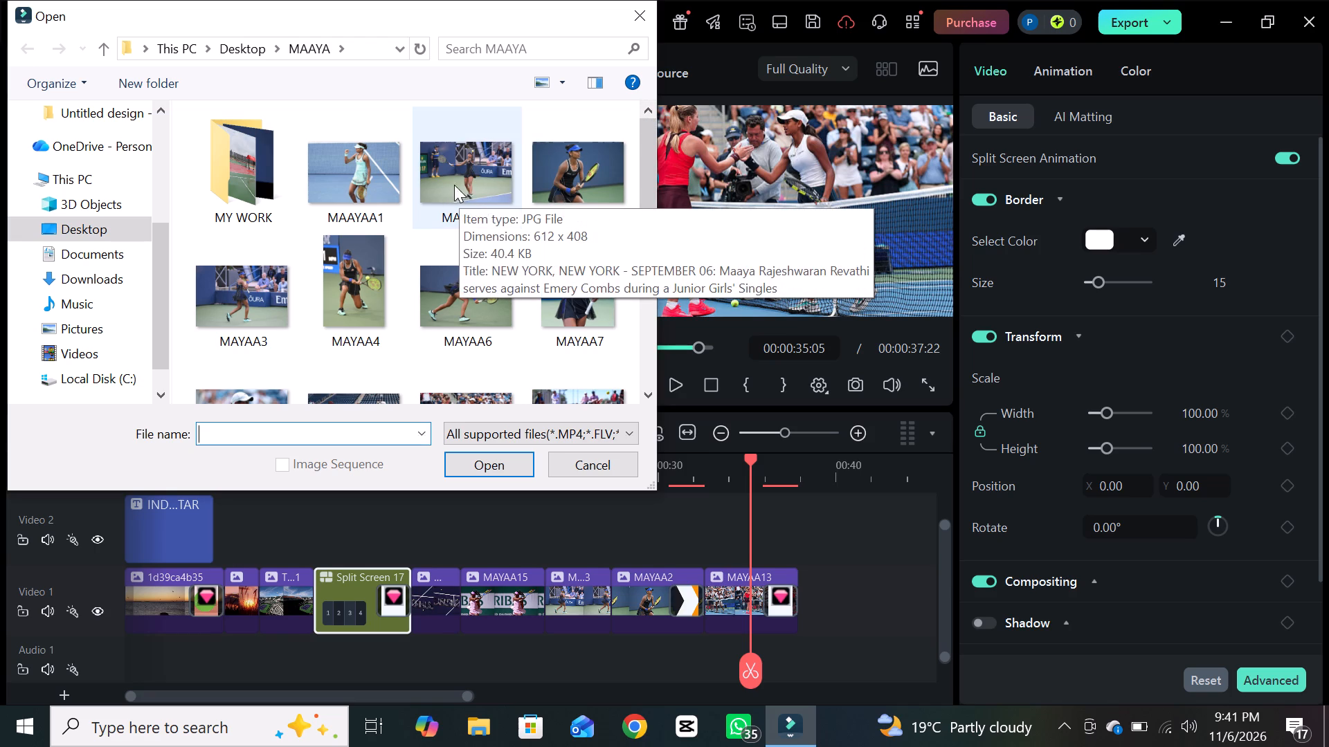
pyautogui.doubleClick(255, 185)
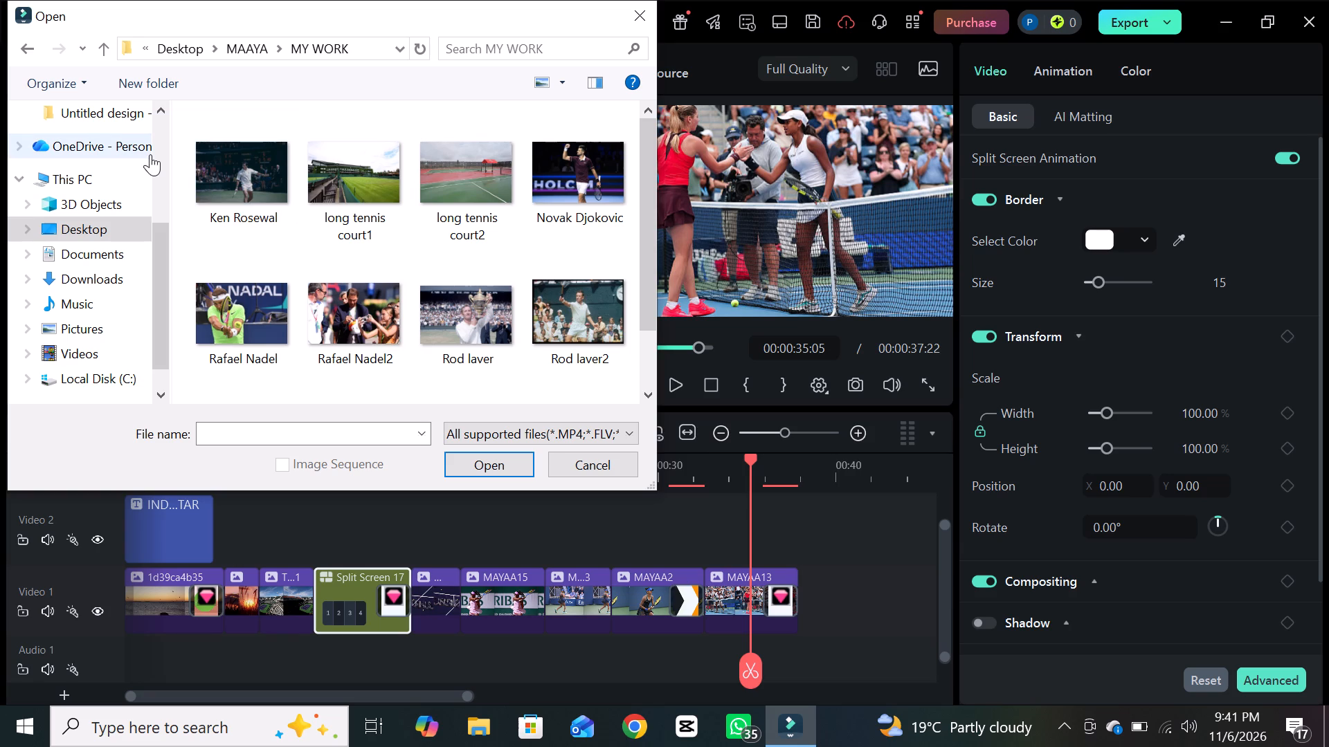
pyautogui.doubleClick(89, 230)
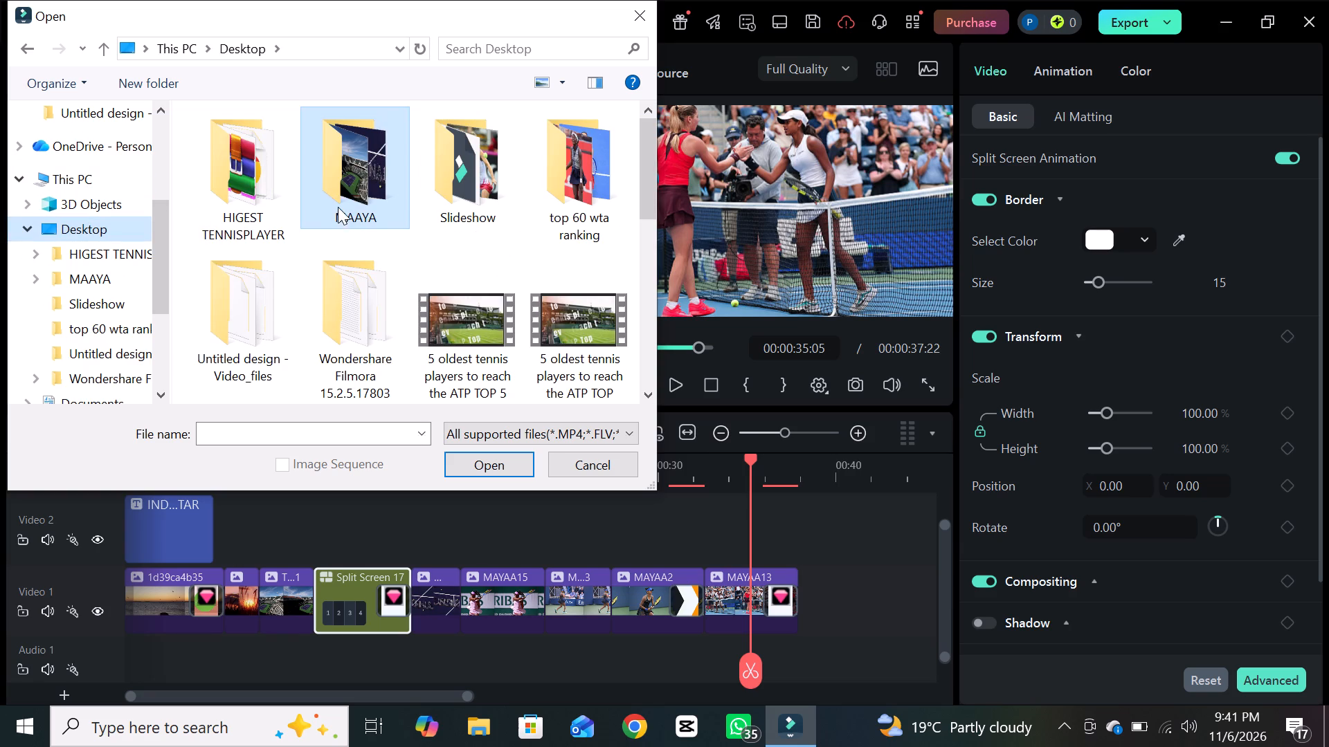
pyautogui.doubleClick(376, 183)
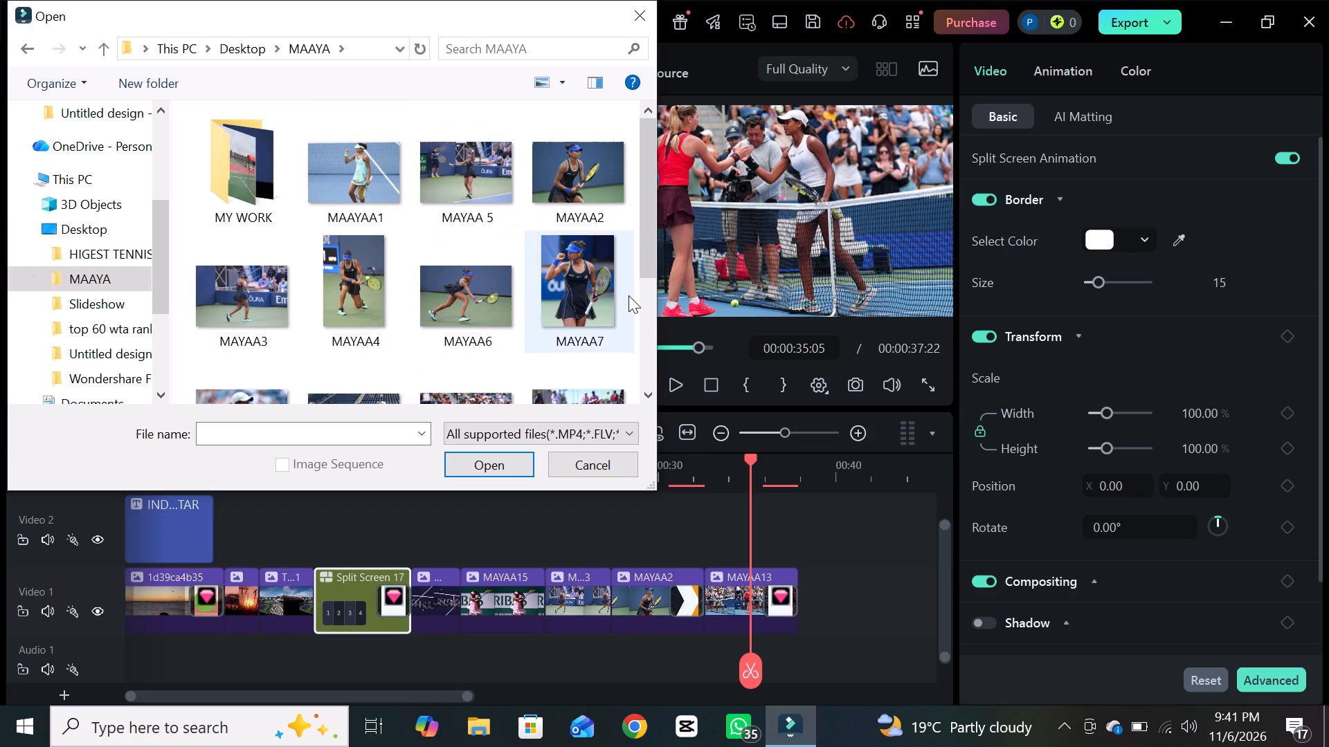
pyautogui.moveTo(642, 239); pyautogui.dragTo(640, 282)
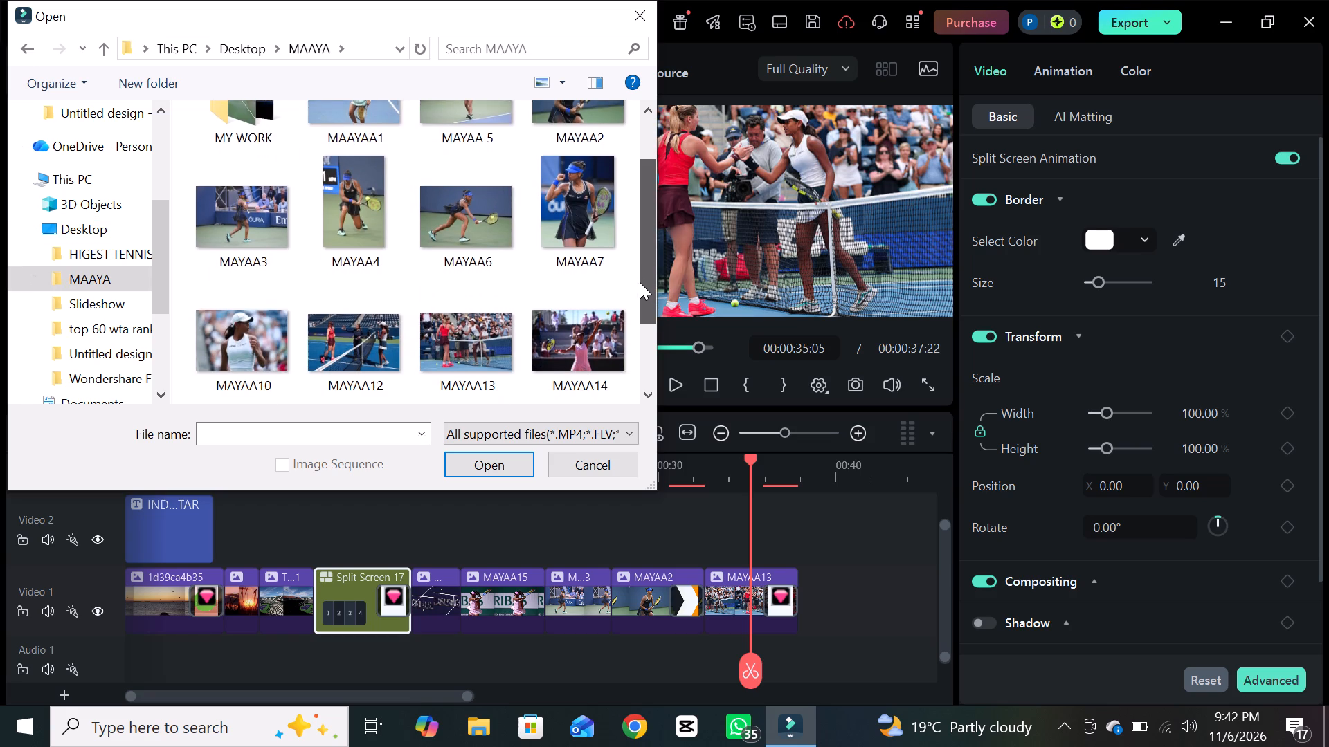
pyautogui.moveTo(640, 282); pyautogui.dragTo(635, 325)
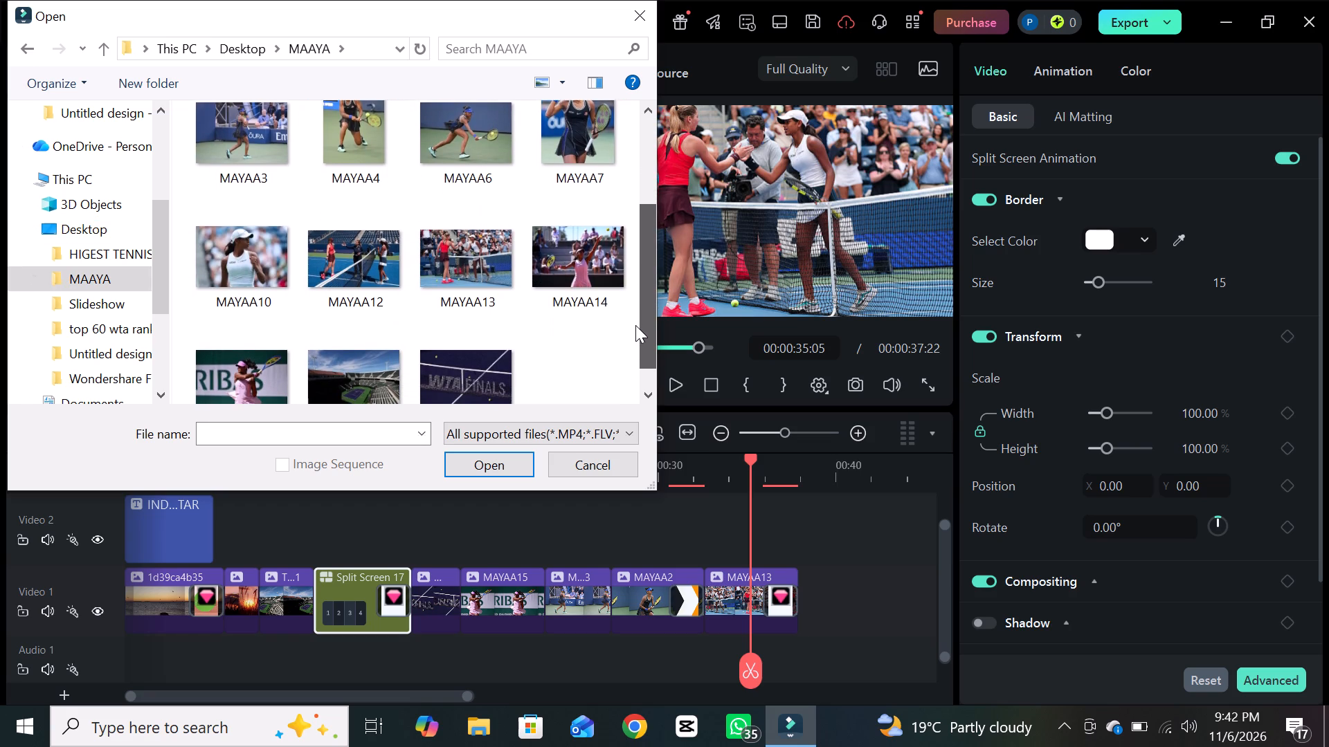
pyautogui.moveTo(635, 325); pyautogui.dragTo(619, 255)
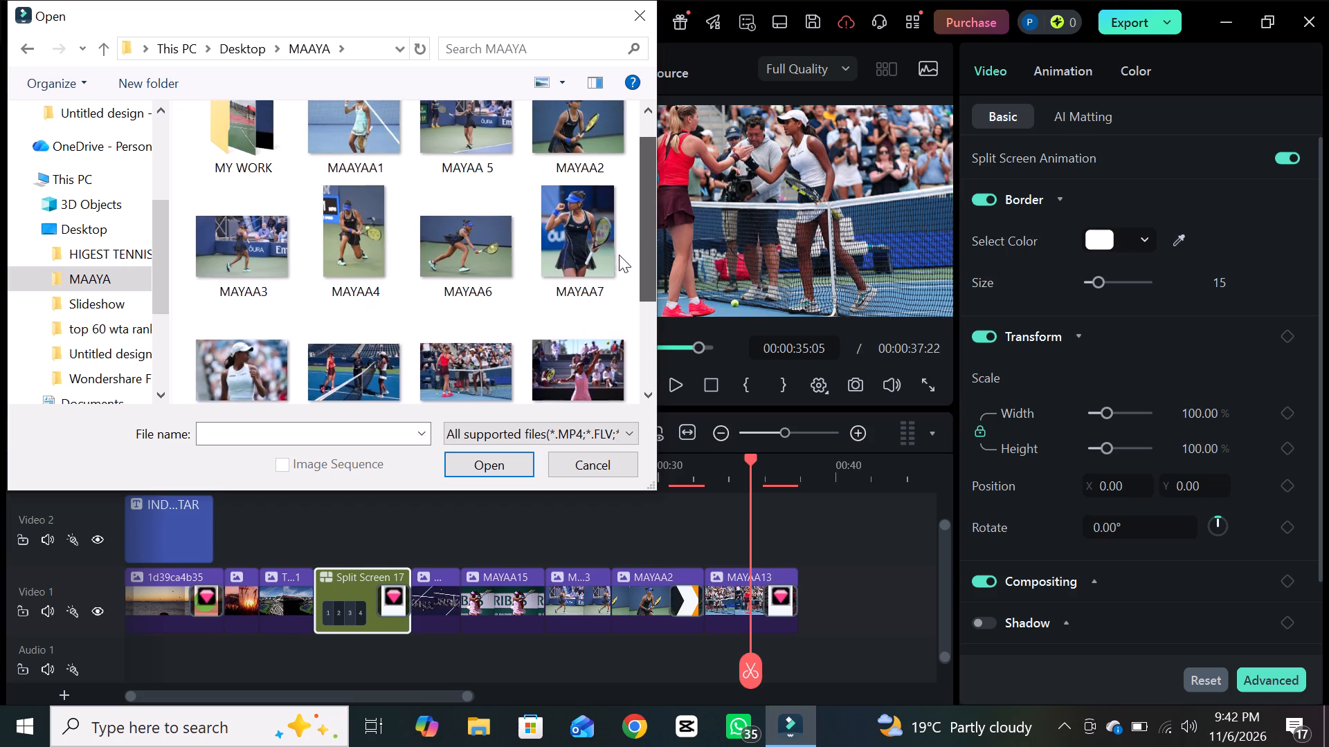
pyautogui.moveTo(619, 255); pyautogui.dragTo(613, 160)
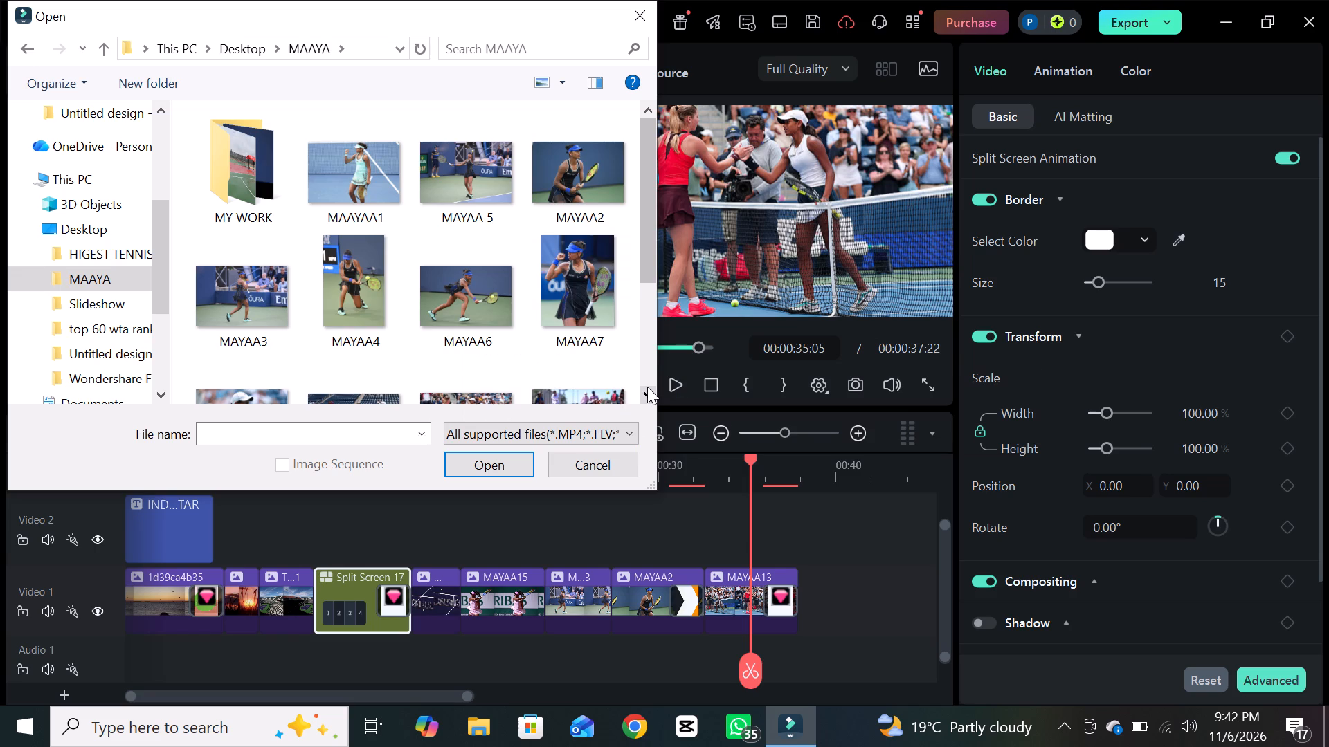
pyautogui.moveTo(647, 387); pyautogui.dragTo(639, 346)
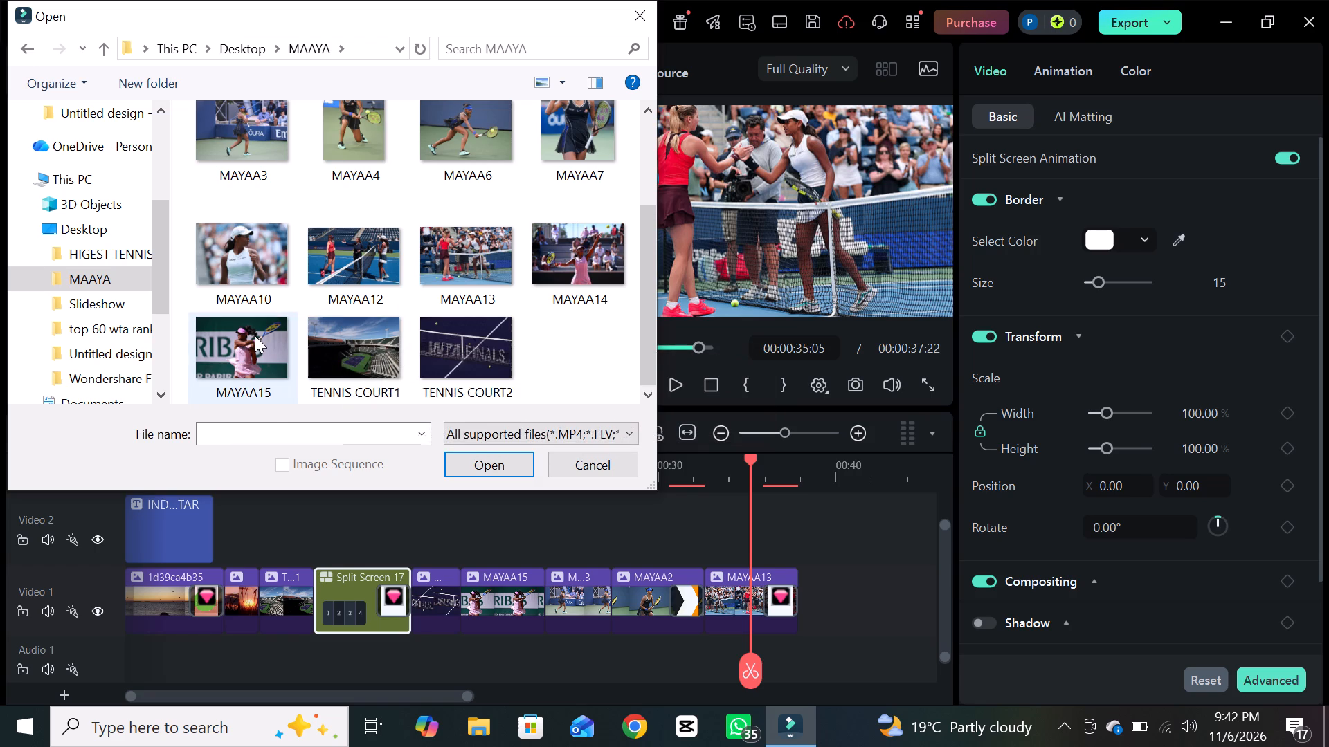
pyautogui.doubleClick(585, 258)
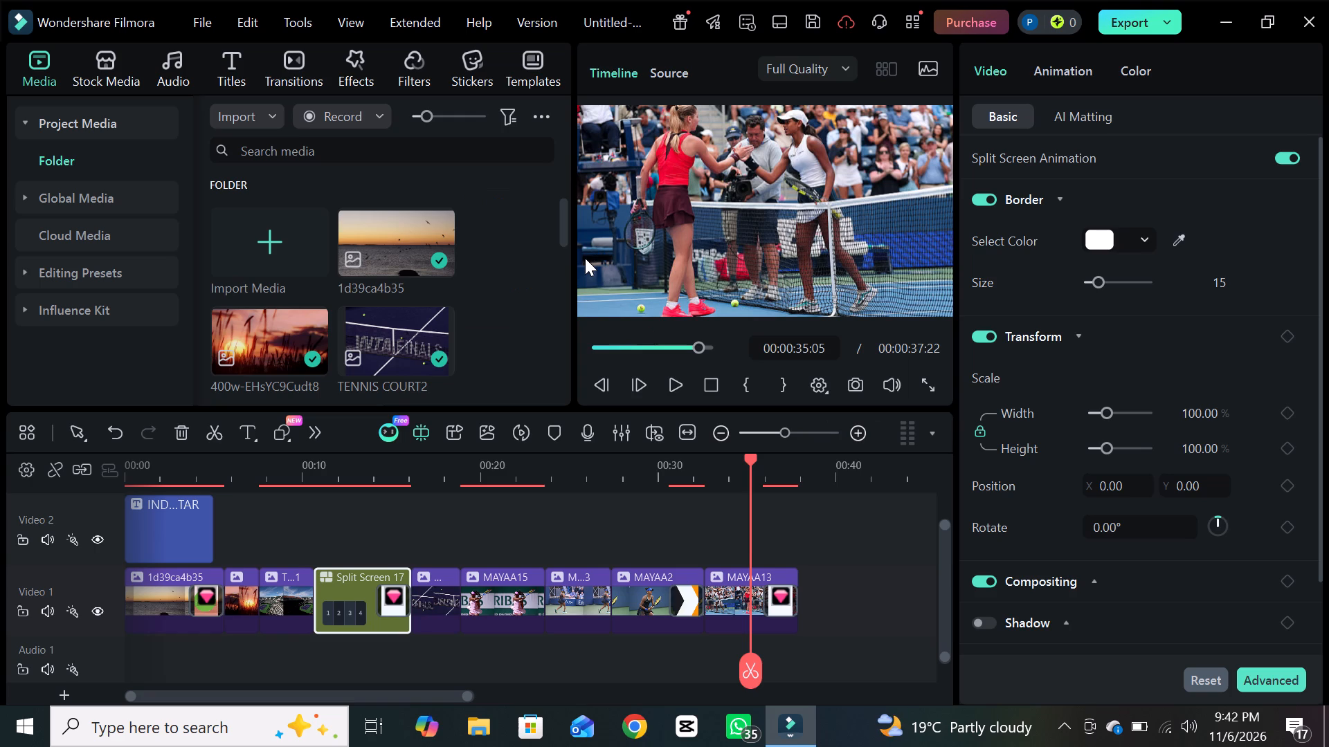
# Add MAYAA14 to the Video 1 track directly after the MAYAA13 clip.
pyautogui.moveTo(568, 237); pyautogui.dragTo(583, 329)
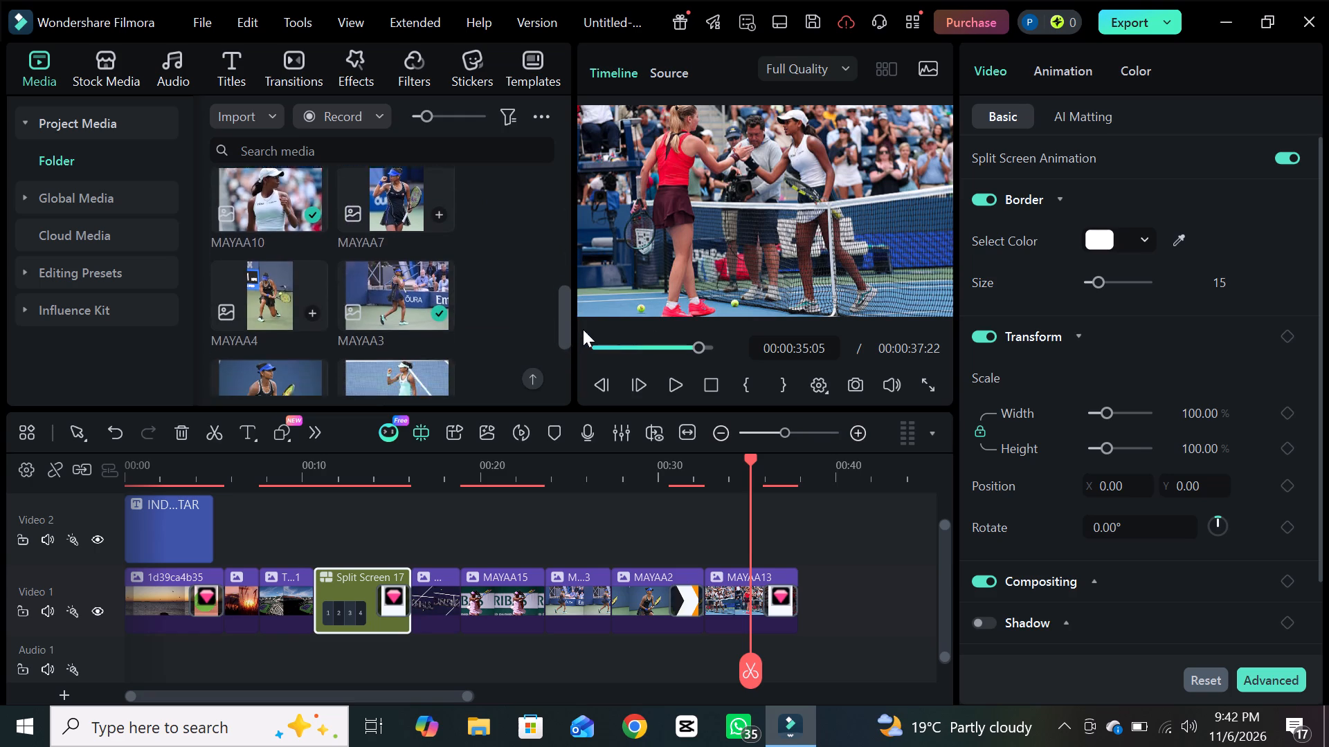
pyautogui.moveTo(583, 329); pyautogui.dragTo(586, 277)
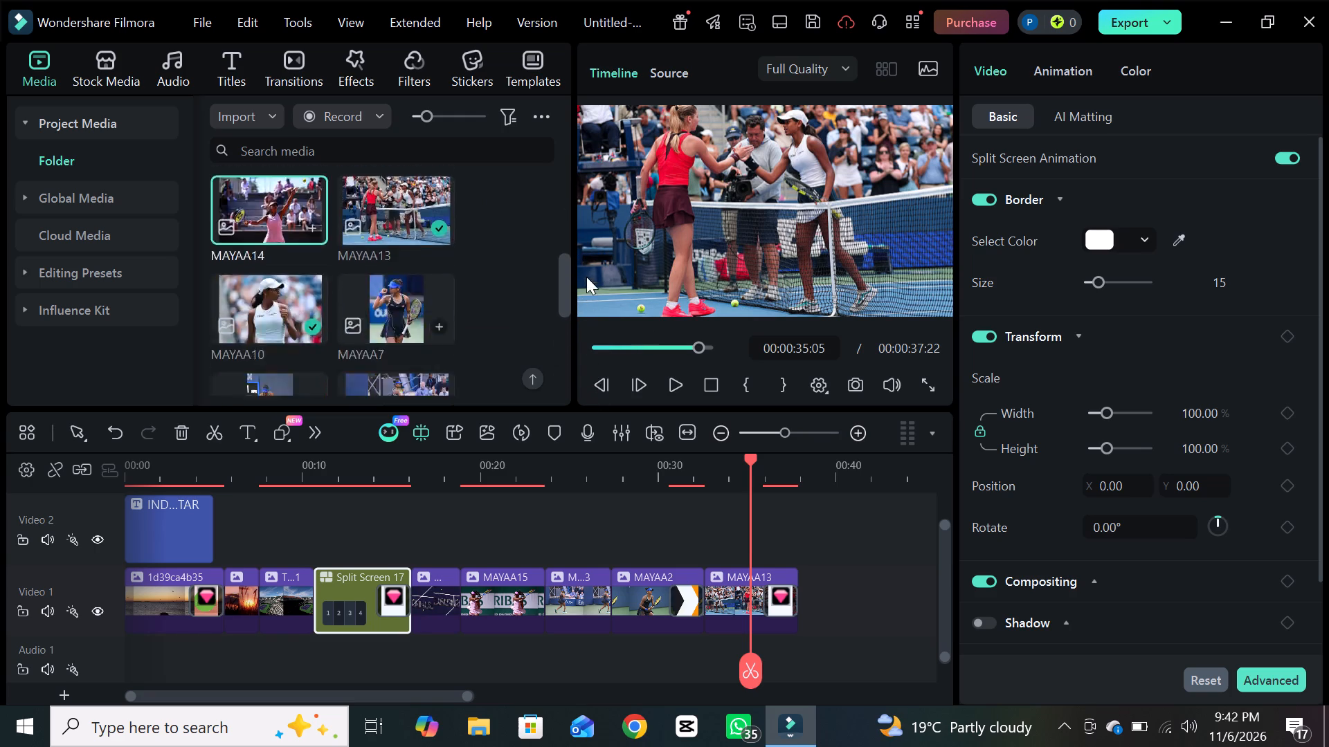
pyautogui.moveTo(586, 277); pyautogui.dragTo(580, 261)
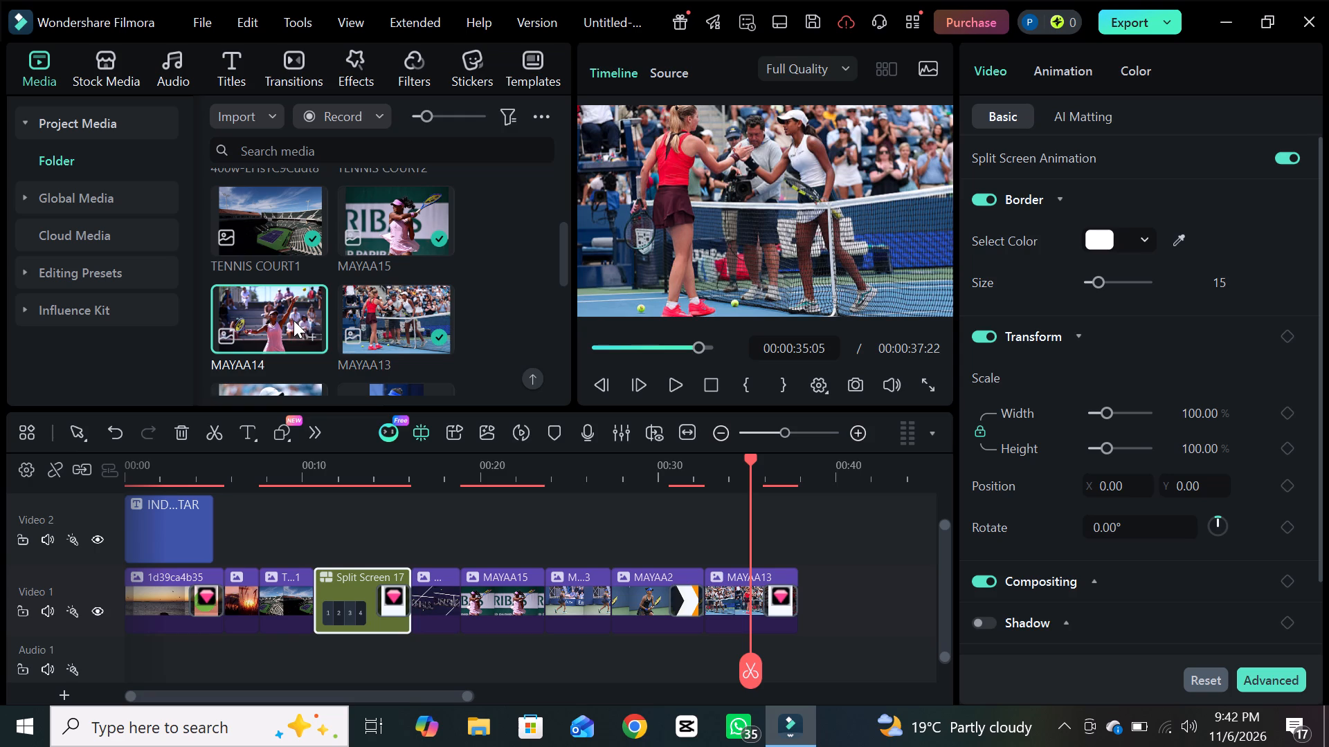
pyautogui.moveTo(293, 320); pyautogui.dragTo(629, 482)
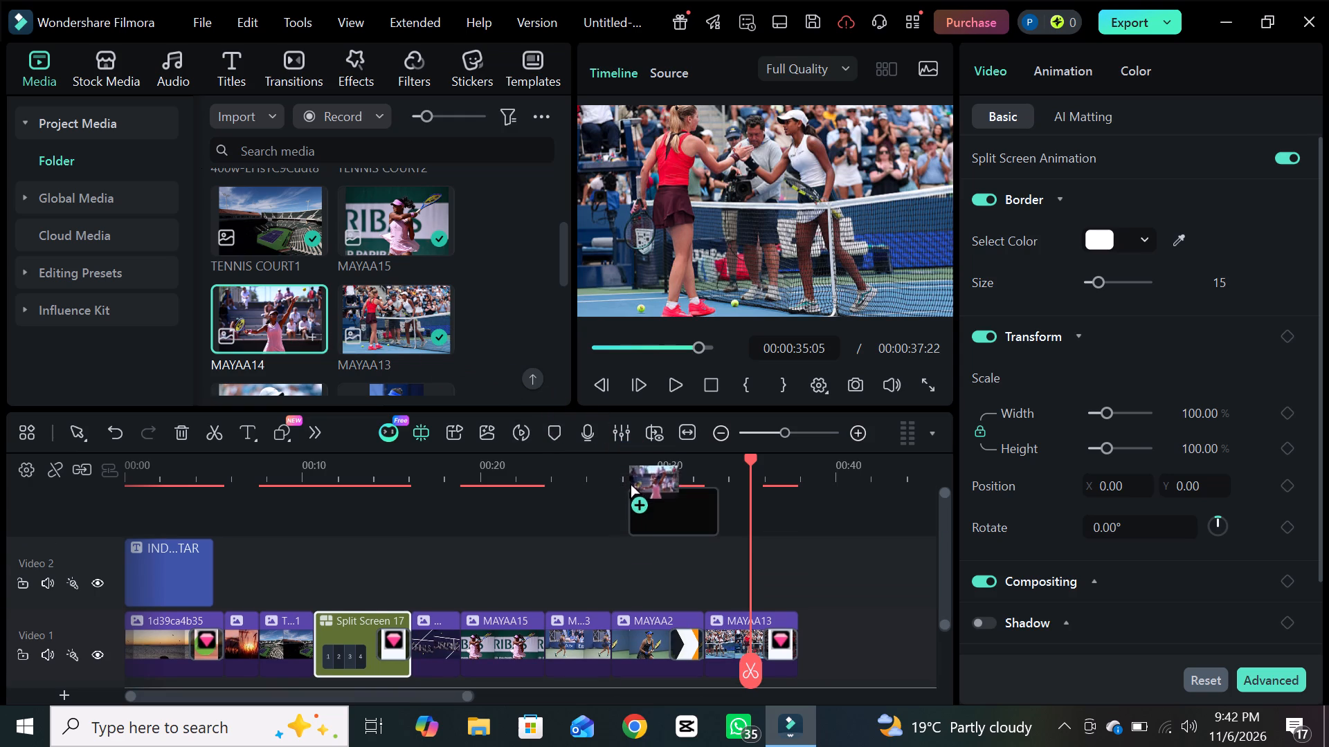
pyautogui.moveTo(629, 482); pyautogui.dragTo(806, 674)
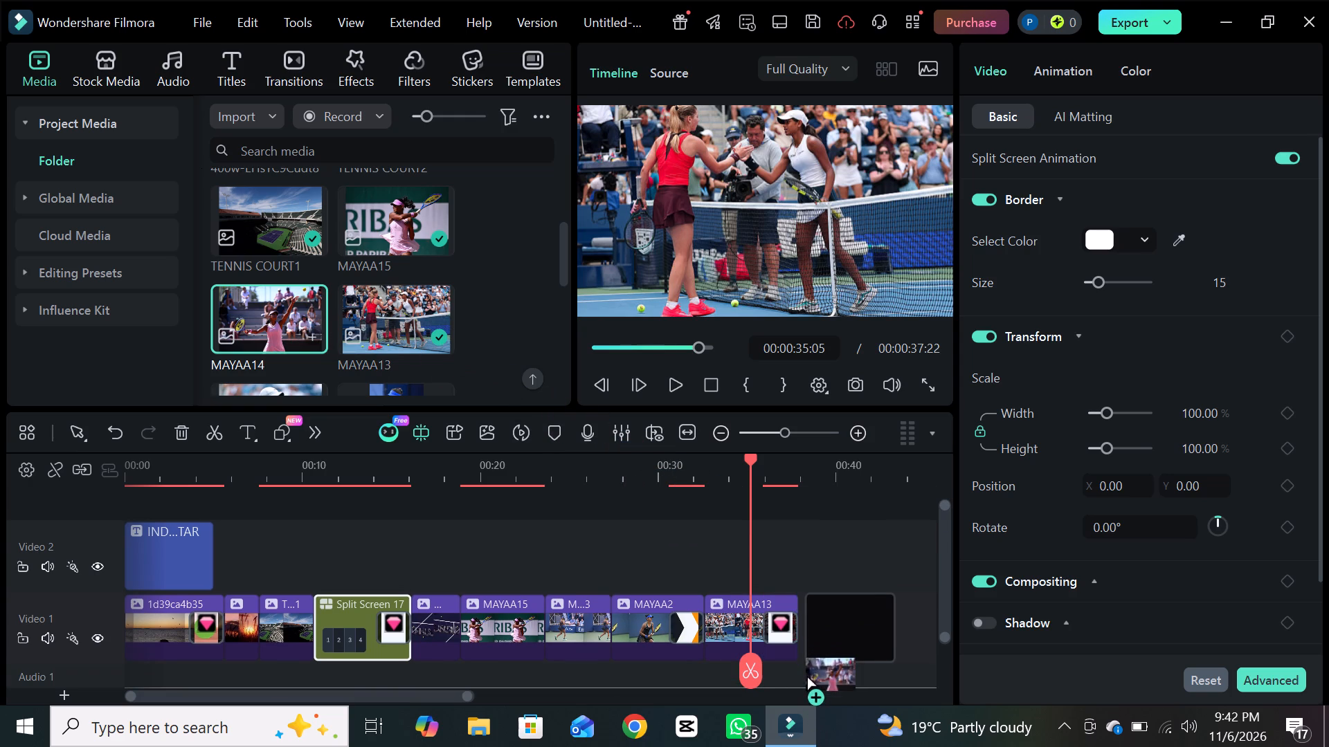
pyautogui.moveTo(806, 674); pyautogui.dragTo(795, 662)
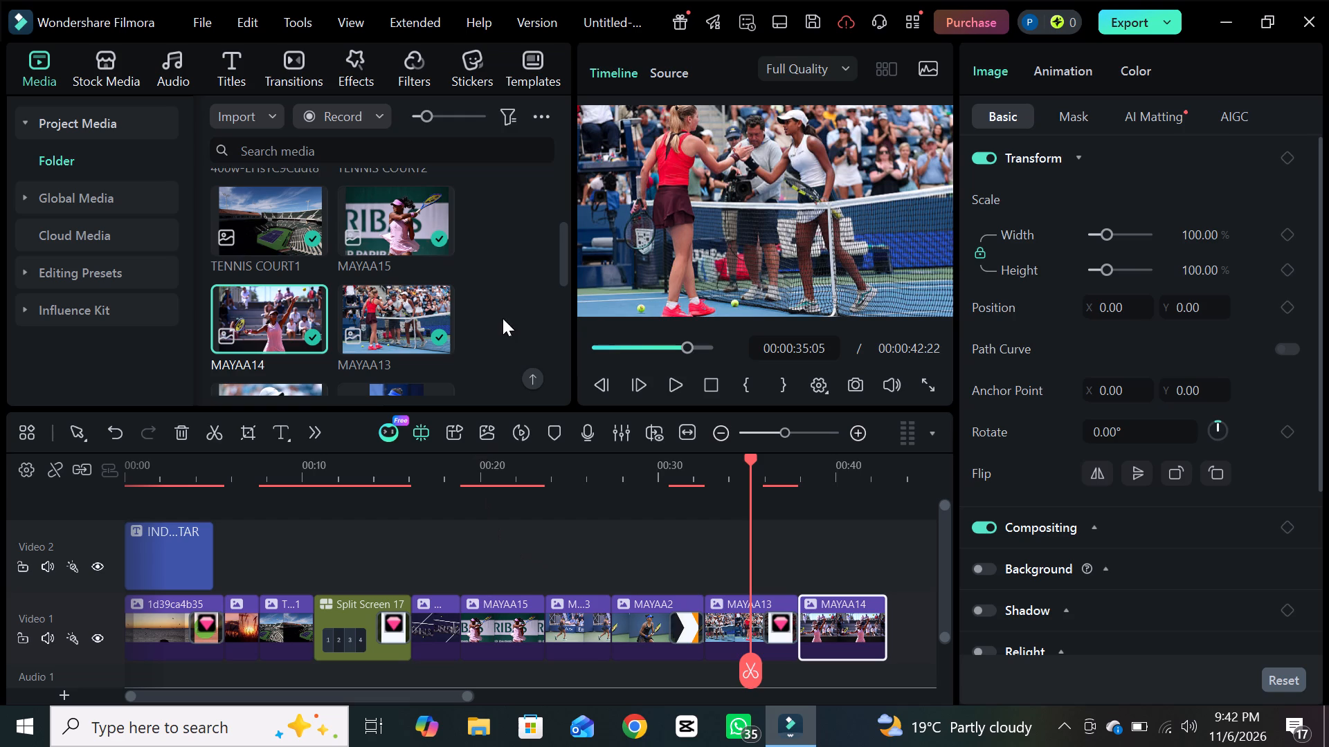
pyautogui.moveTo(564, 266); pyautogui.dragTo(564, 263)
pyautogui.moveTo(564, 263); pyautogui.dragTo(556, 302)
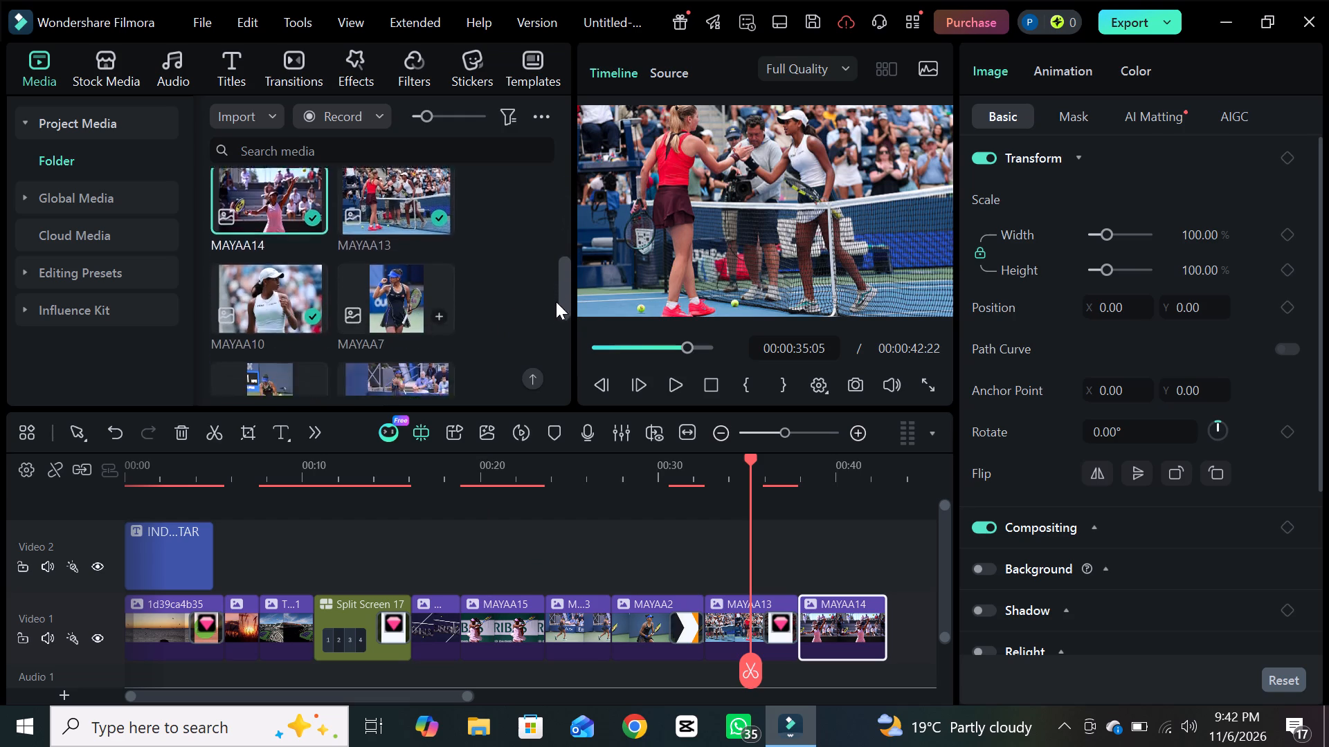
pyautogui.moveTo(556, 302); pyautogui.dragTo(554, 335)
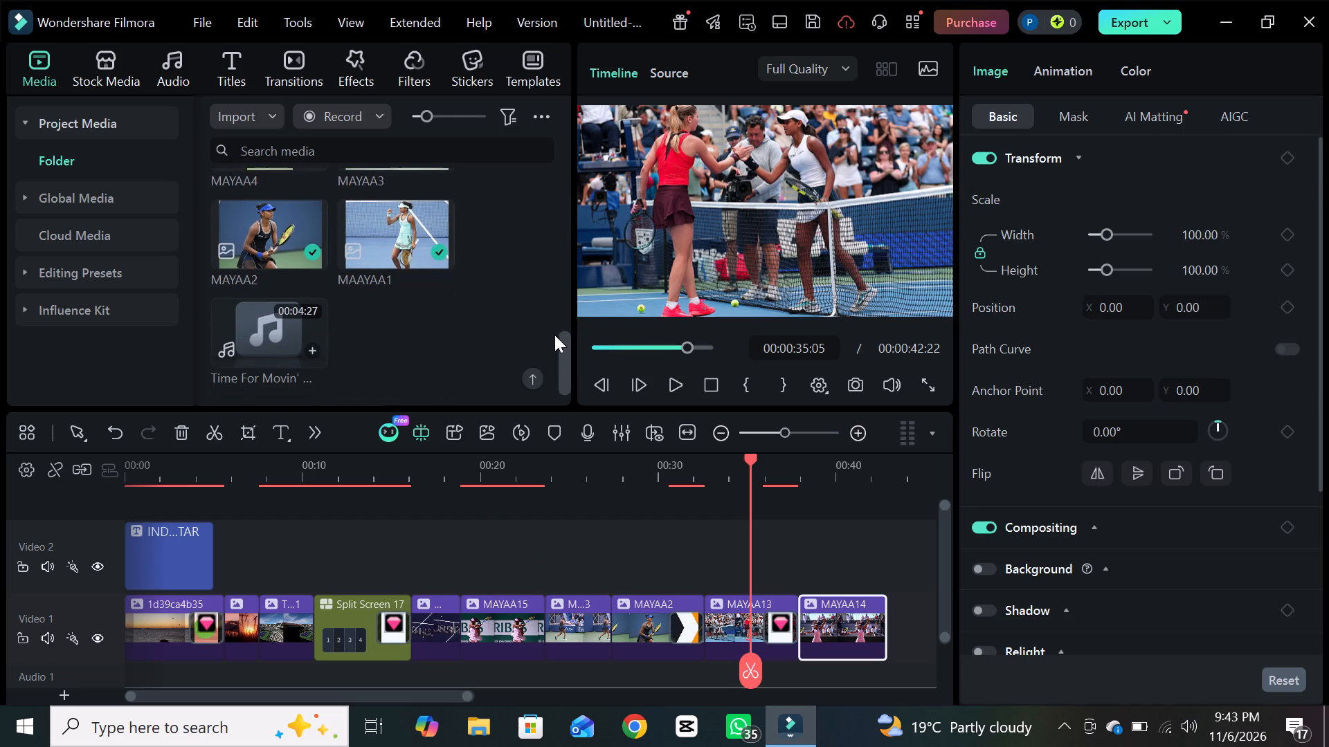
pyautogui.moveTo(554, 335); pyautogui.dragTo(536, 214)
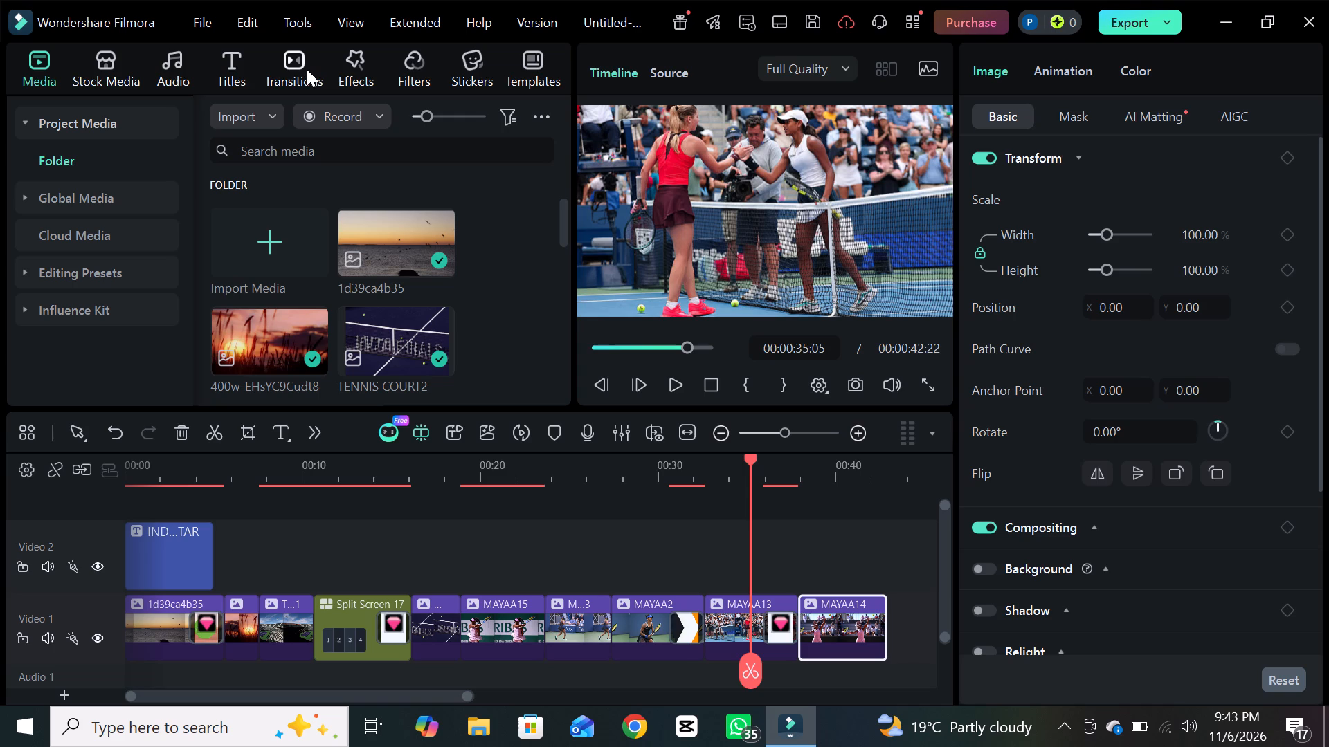
# Browse the Trending transitions and preview the Tropical Waves transition.
pyautogui.doubleClick(297, 66)
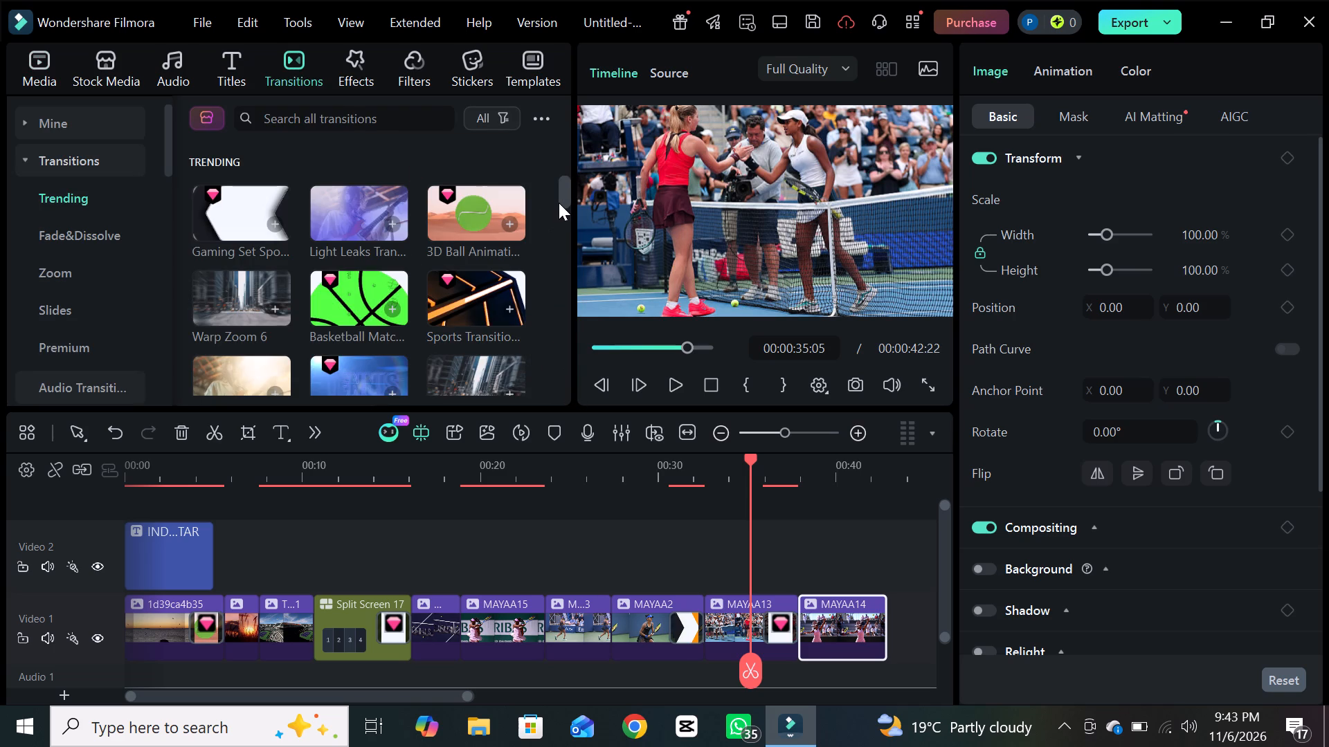
pyautogui.moveTo(563, 195); pyautogui.dragTo(563, 223)
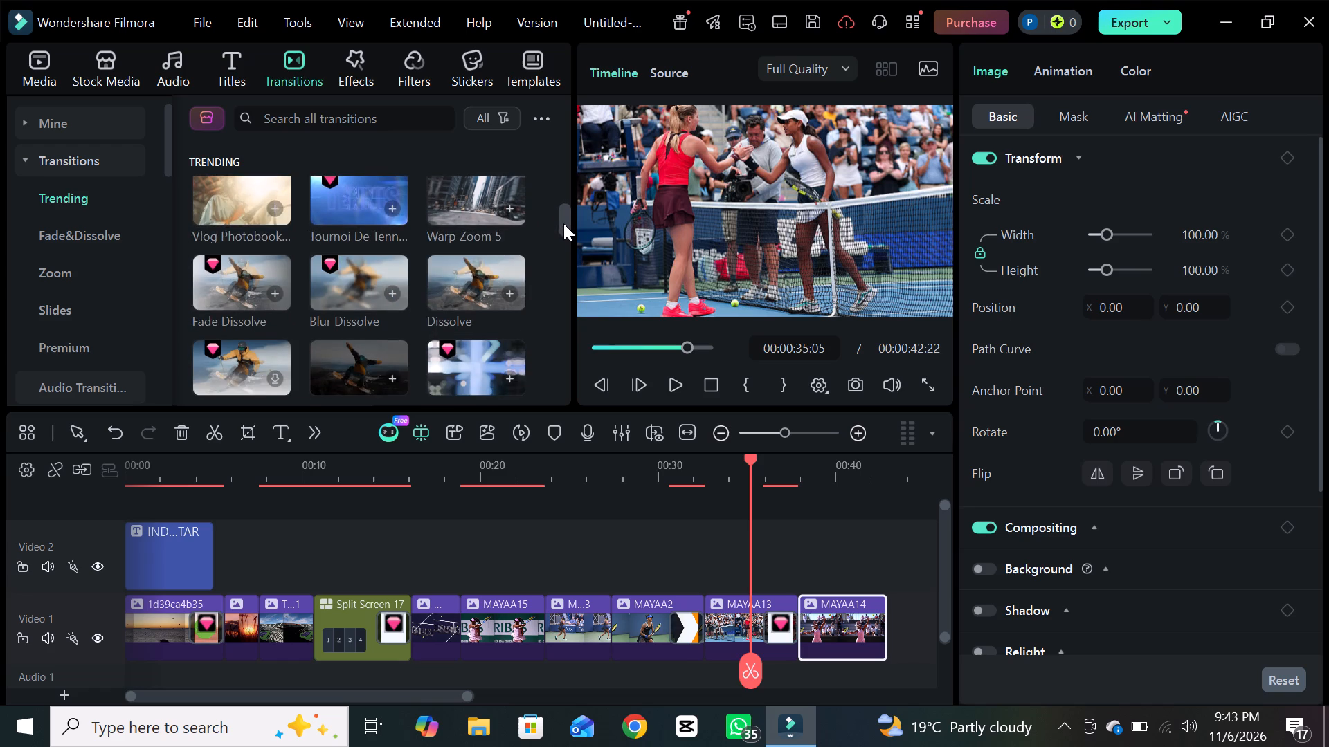
pyautogui.moveTo(563, 223); pyautogui.dragTo(566, 282)
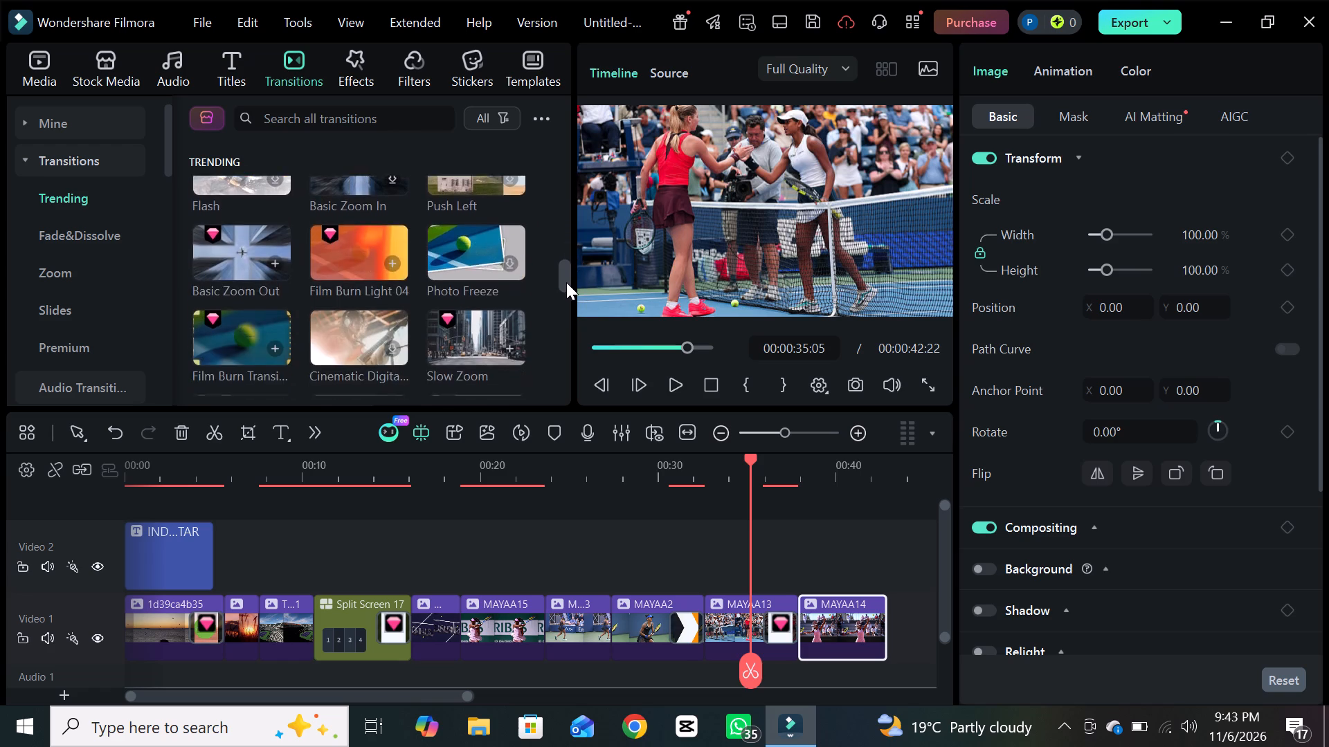
pyautogui.moveTo(566, 282); pyautogui.dragTo(568, 317)
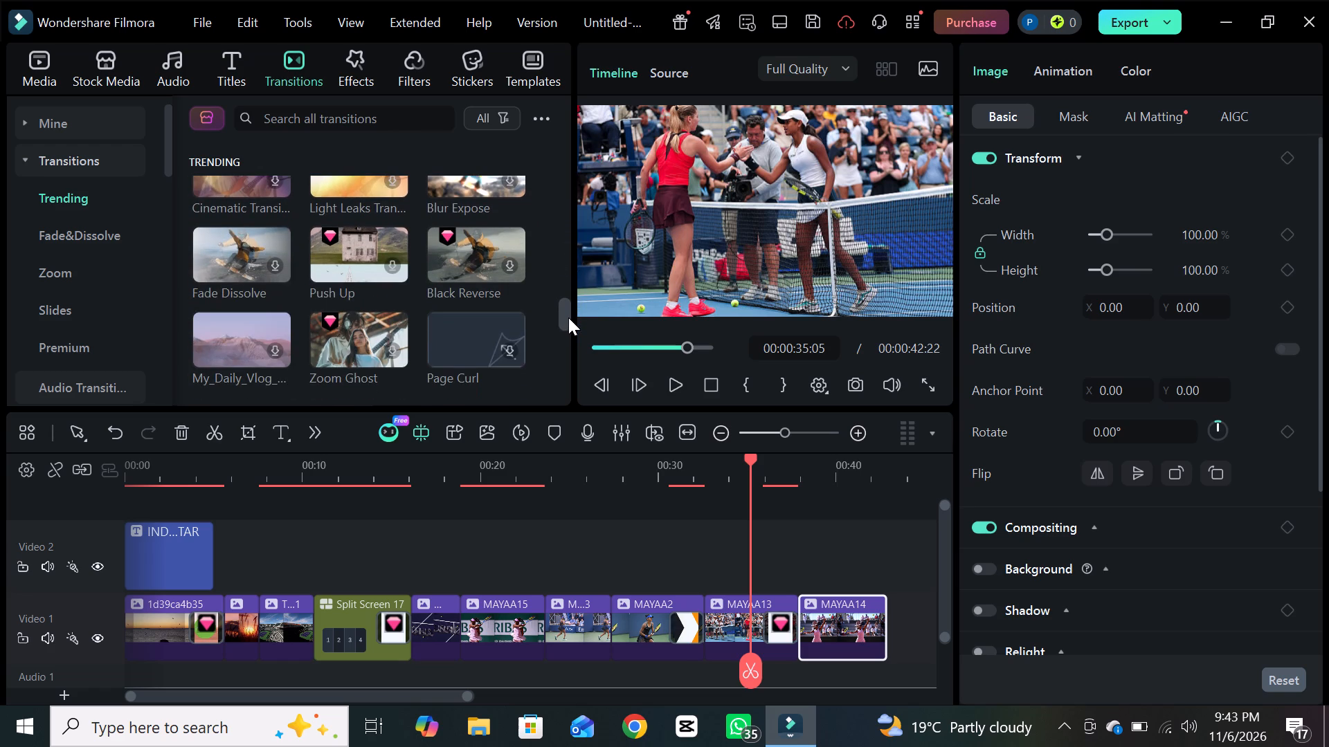
pyautogui.moveTo(568, 317); pyautogui.dragTo(573, 335)
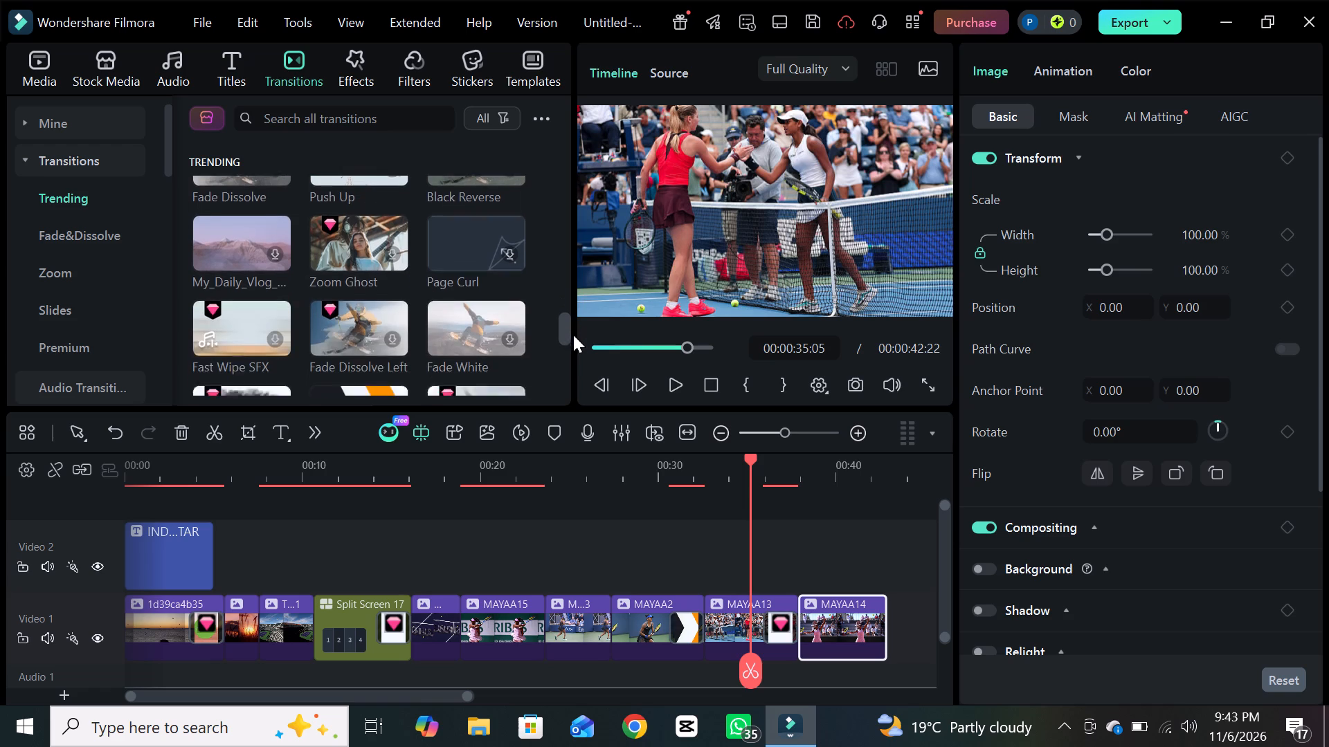
pyautogui.moveTo(573, 335); pyautogui.dragTo(581, 365)
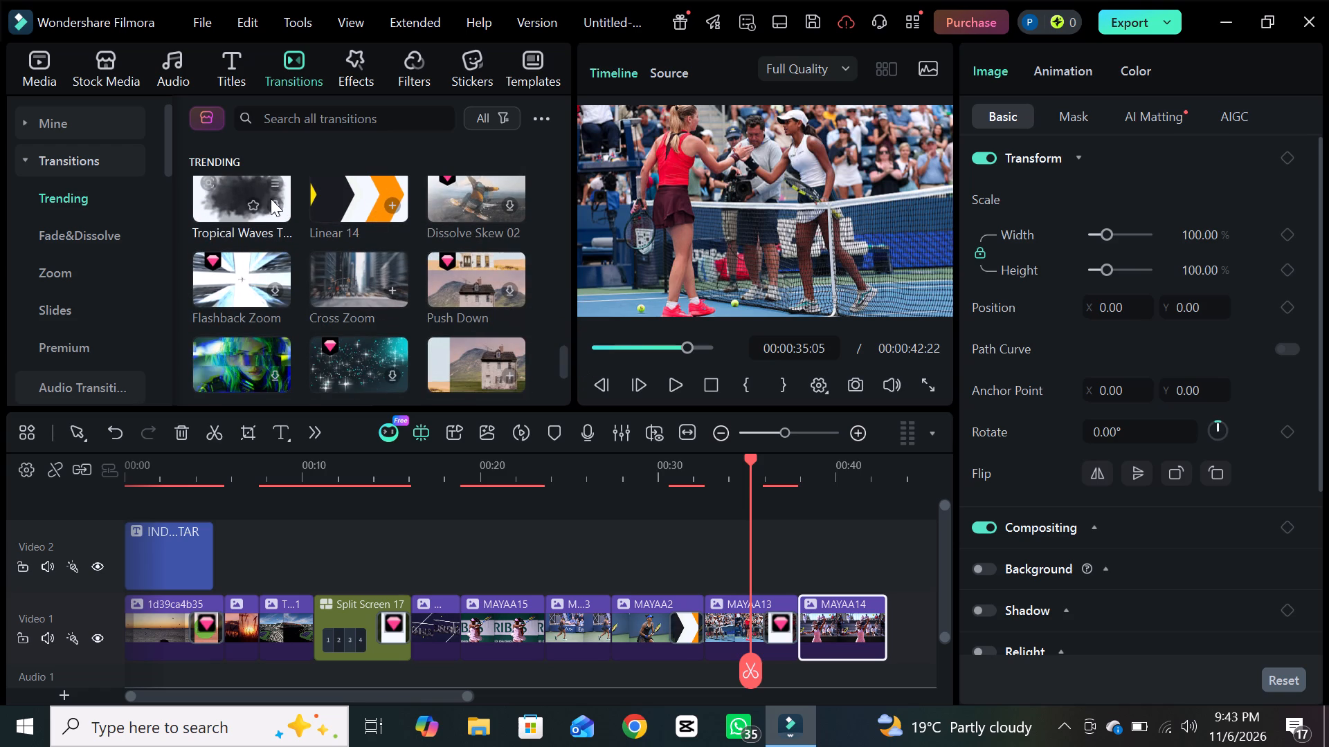
pyautogui.click(271, 199)
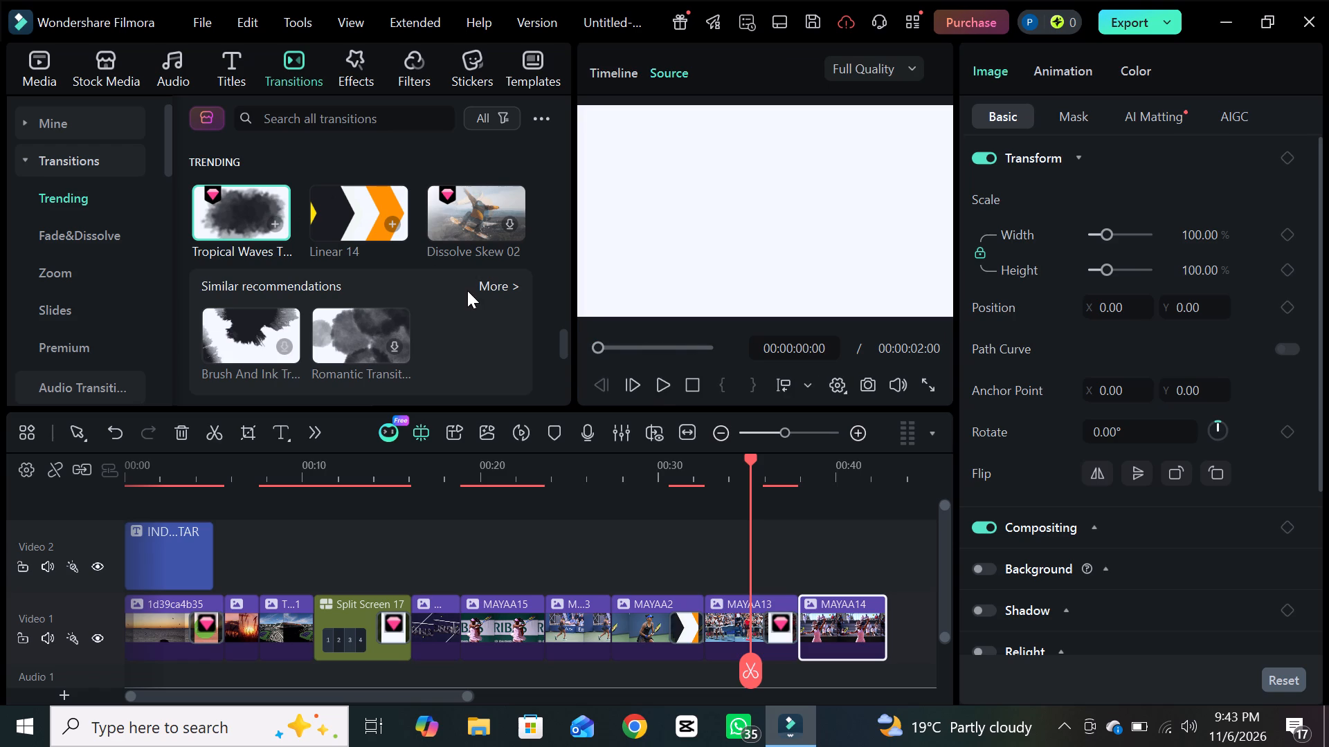
# Download the Sparkle Motion transition from the Trending transitions.
pyautogui.moveTo(563, 335); pyautogui.dragTo(563, 346)
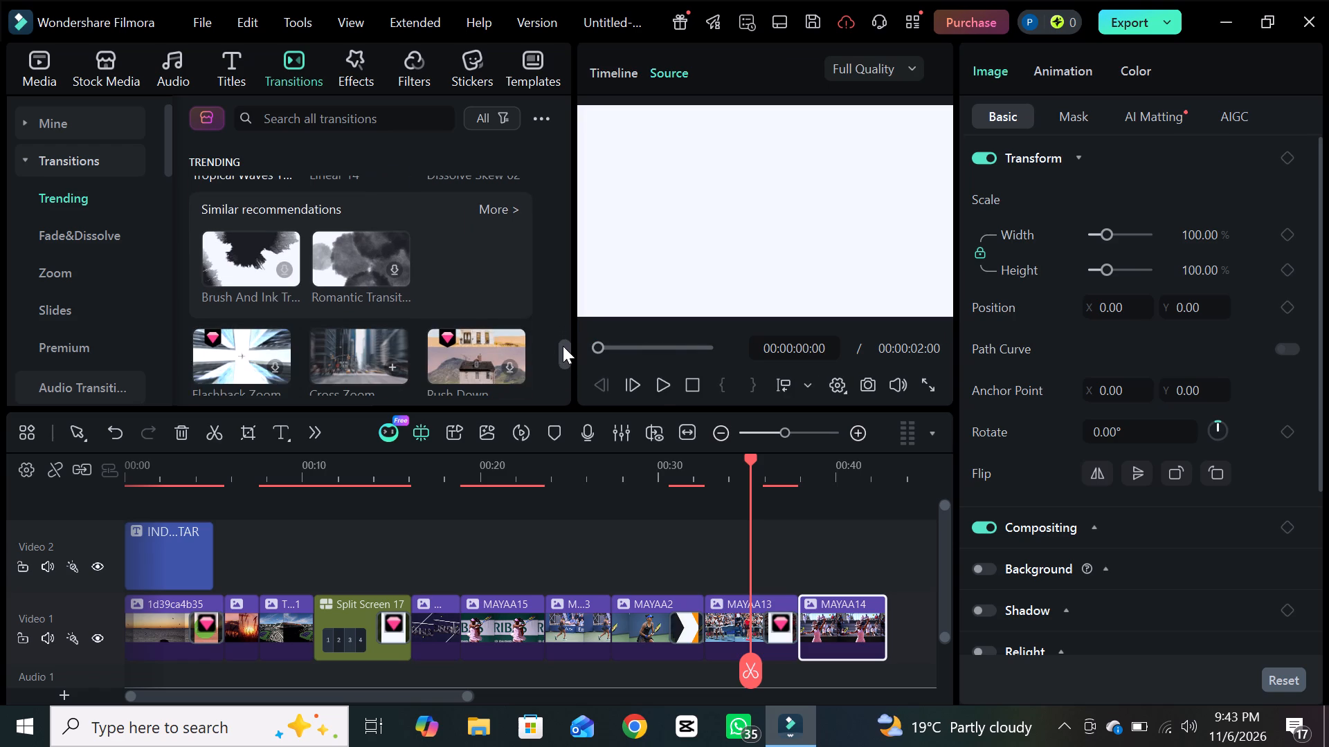
pyautogui.moveTo(563, 346); pyautogui.dragTo(563, 366)
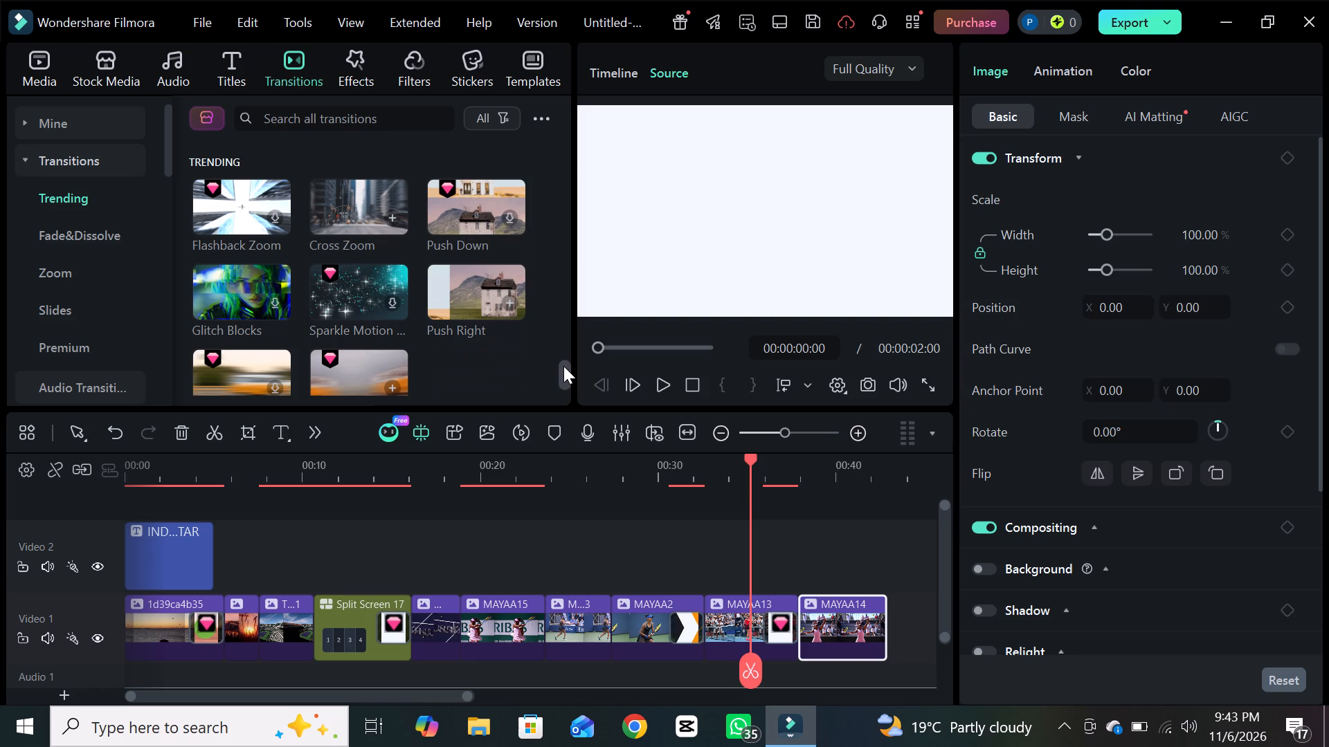
pyautogui.doubleClick(393, 295)
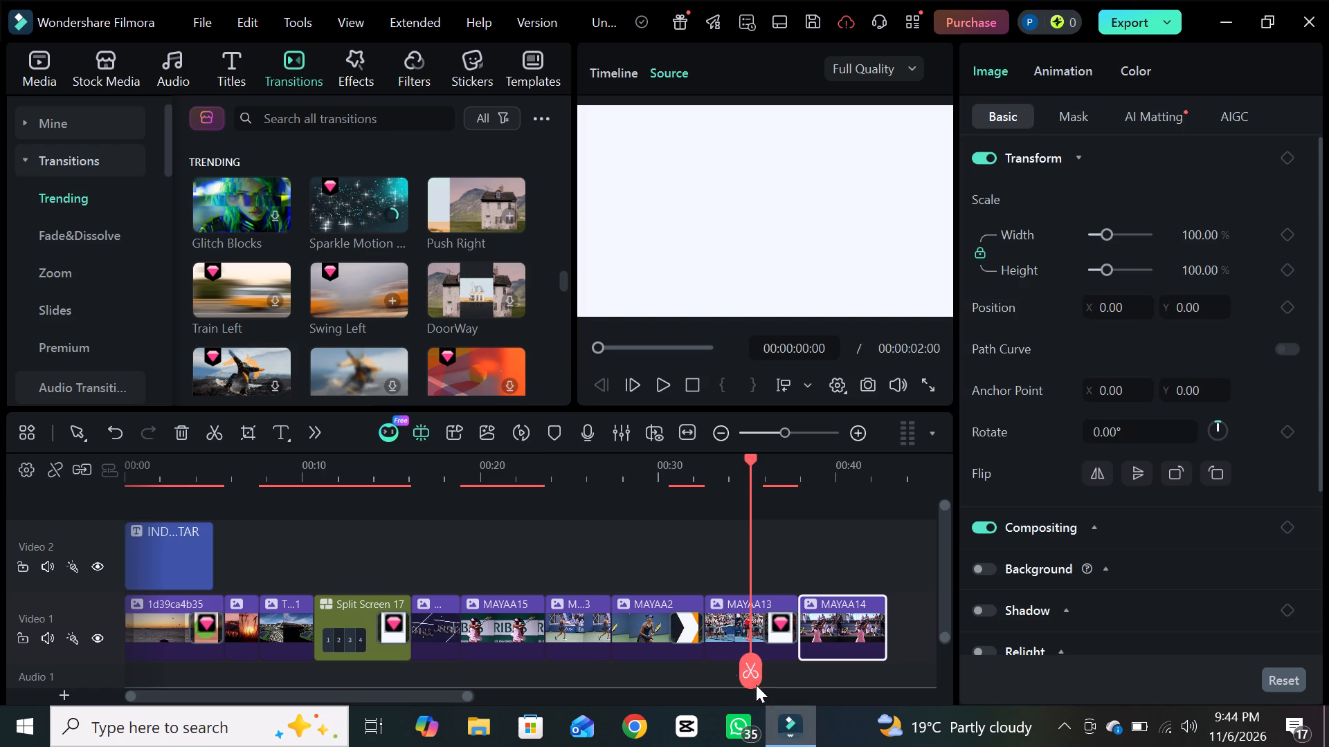
# Play the video from the beginning into the stadium clip, pause, and return the playhead to the sunset grass clip on Video 1.
pyautogui.moveTo(754, 676); pyautogui.dragTo(383, 629)
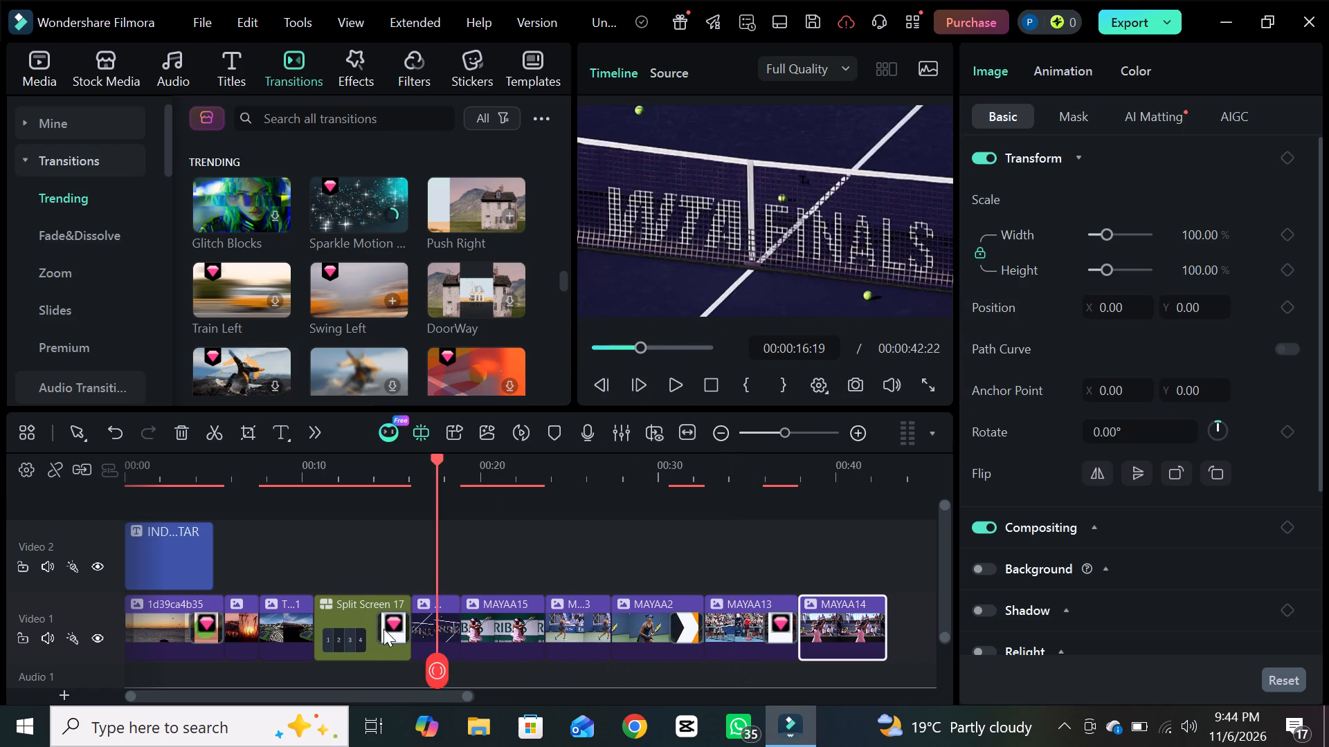
pyautogui.moveTo(383, 629); pyautogui.dragTo(239, 638)
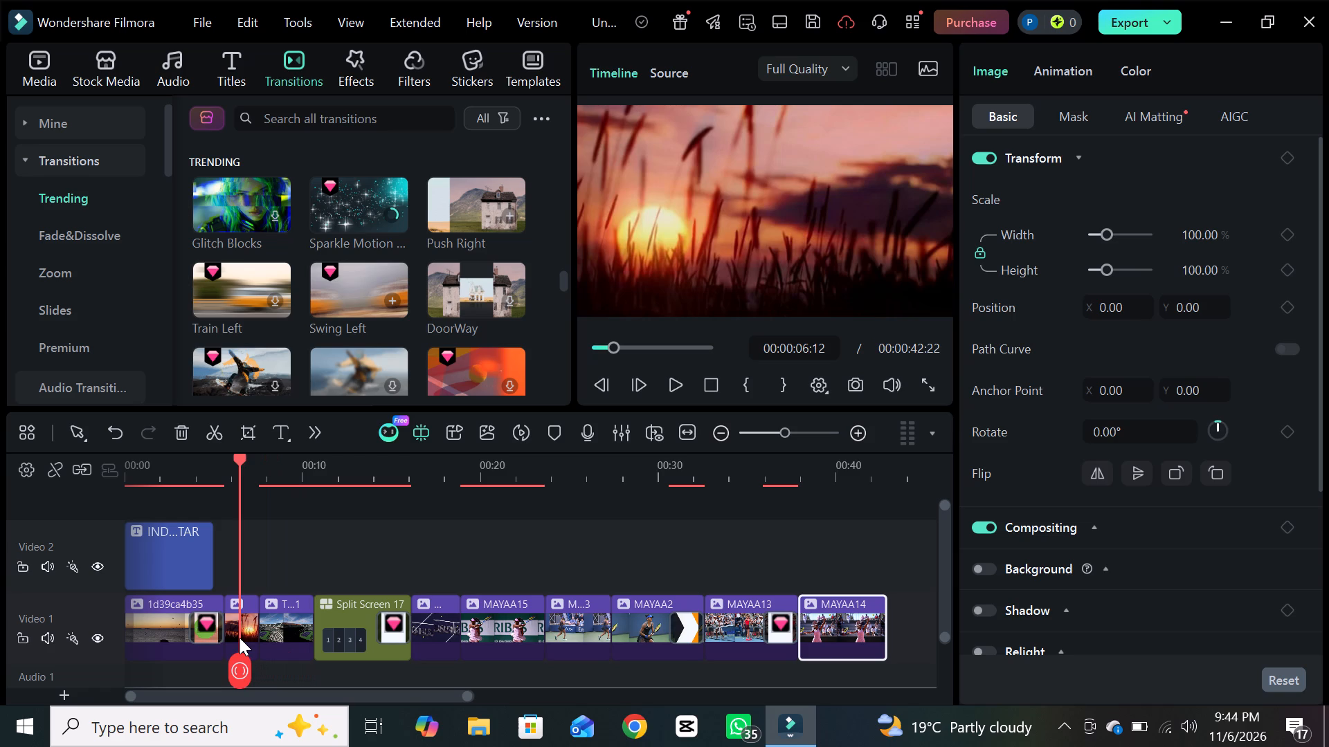
pyautogui.moveTo(239, 638); pyautogui.dragTo(164, 651)
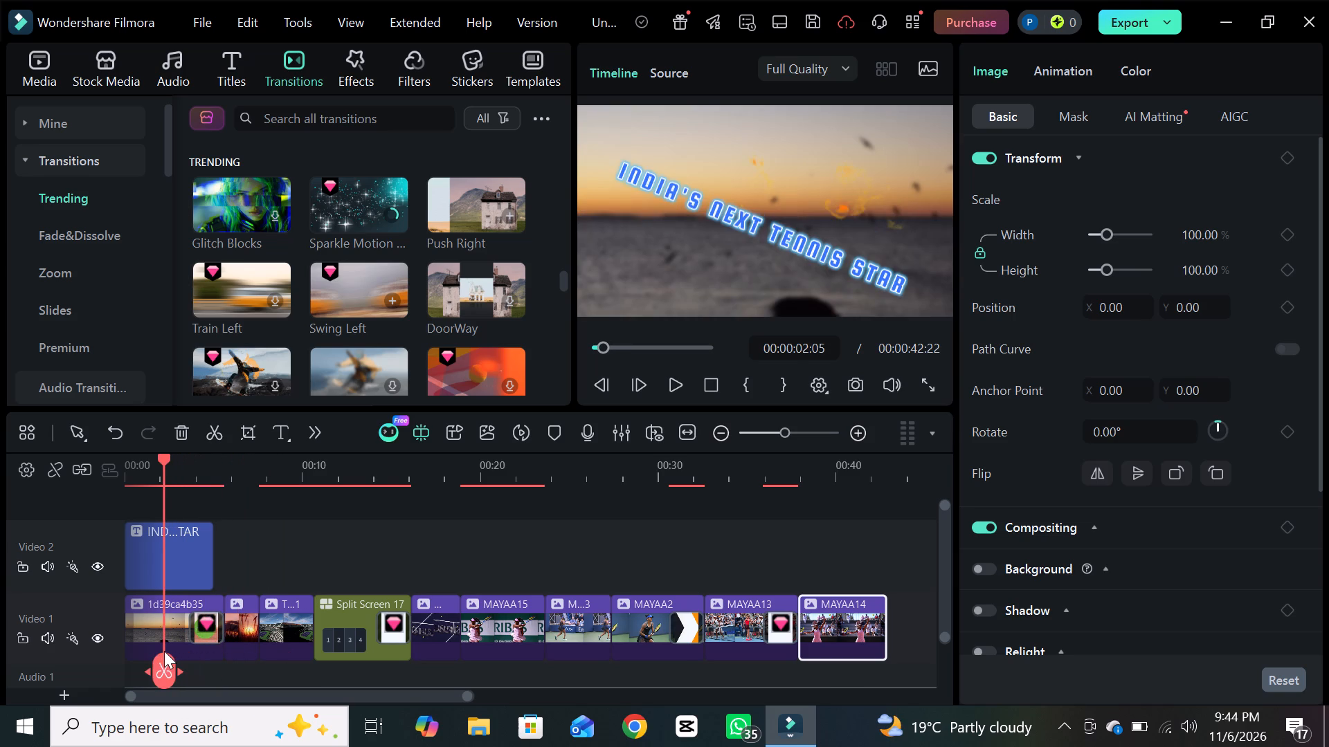
pyautogui.moveTo(159, 670); pyautogui.dragTo(135, 670)
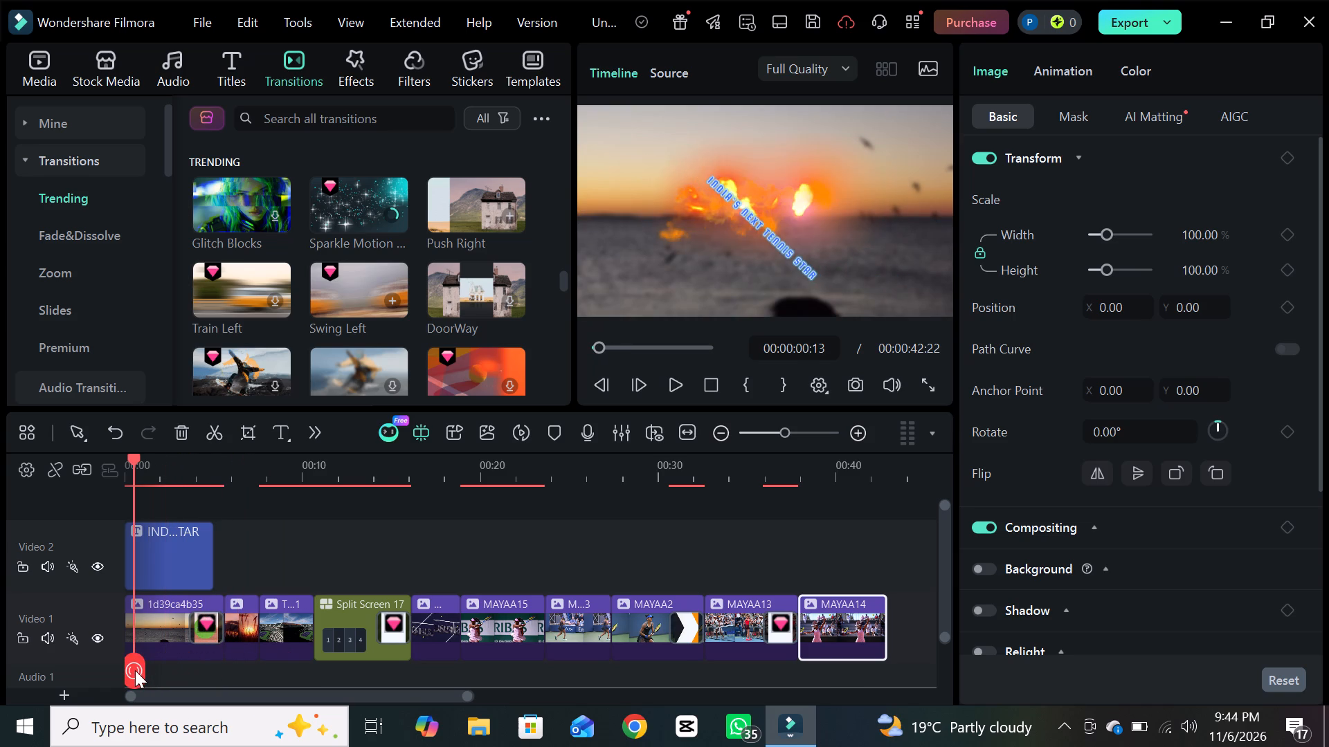
pyautogui.moveTo(141, 667); pyautogui.dragTo(124, 667)
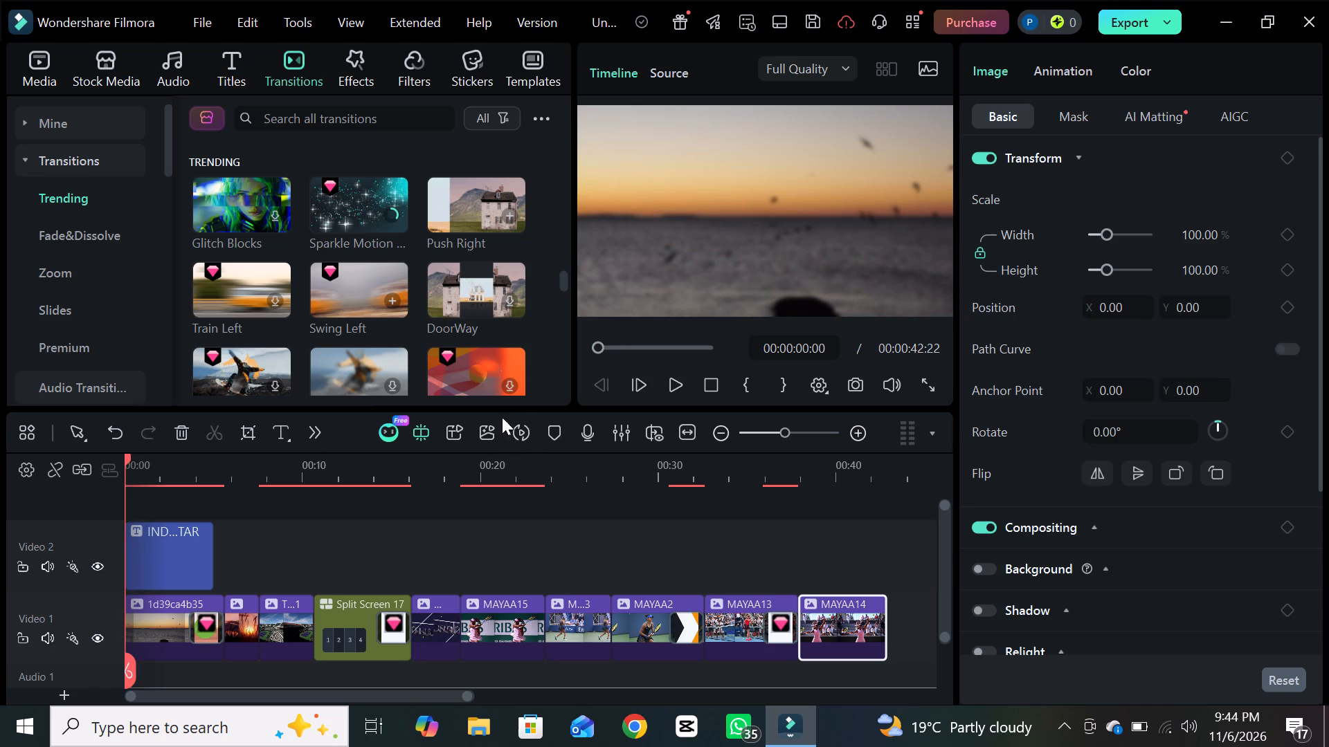
pyautogui.click(673, 382)
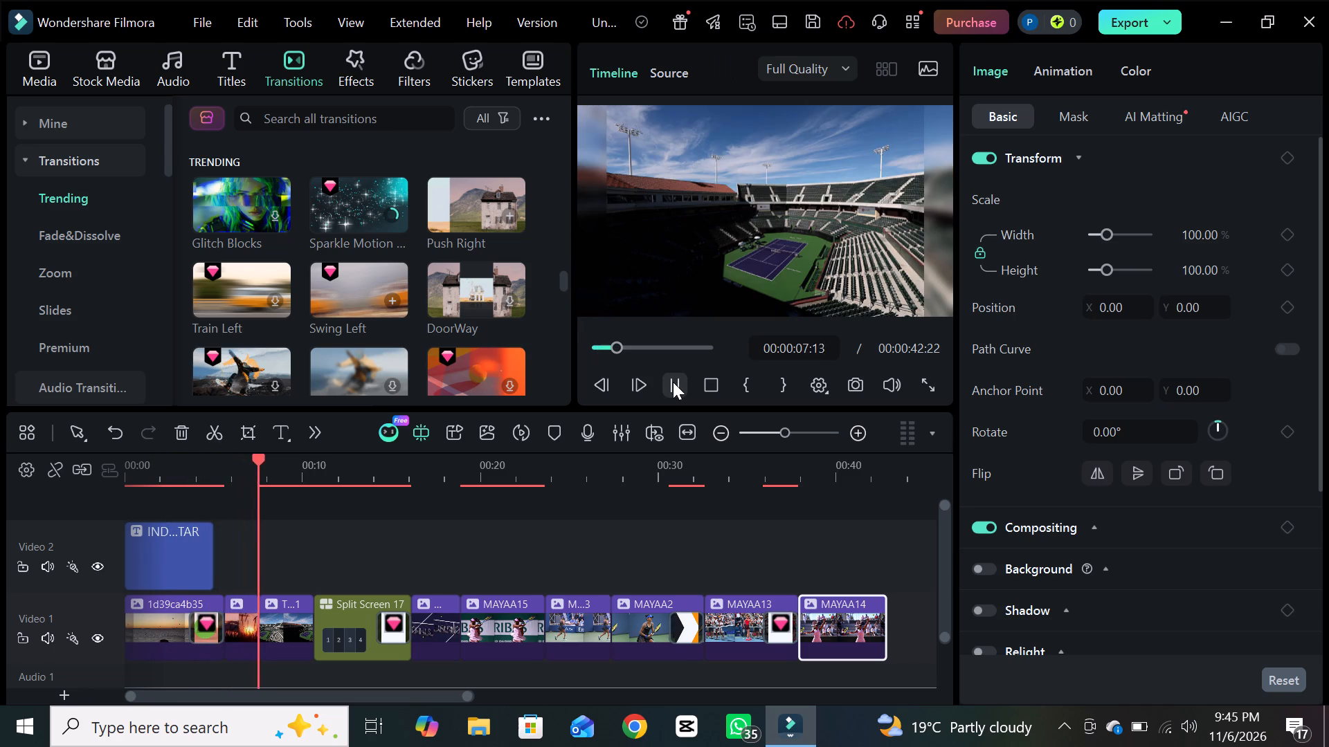
pyautogui.click(673, 382)
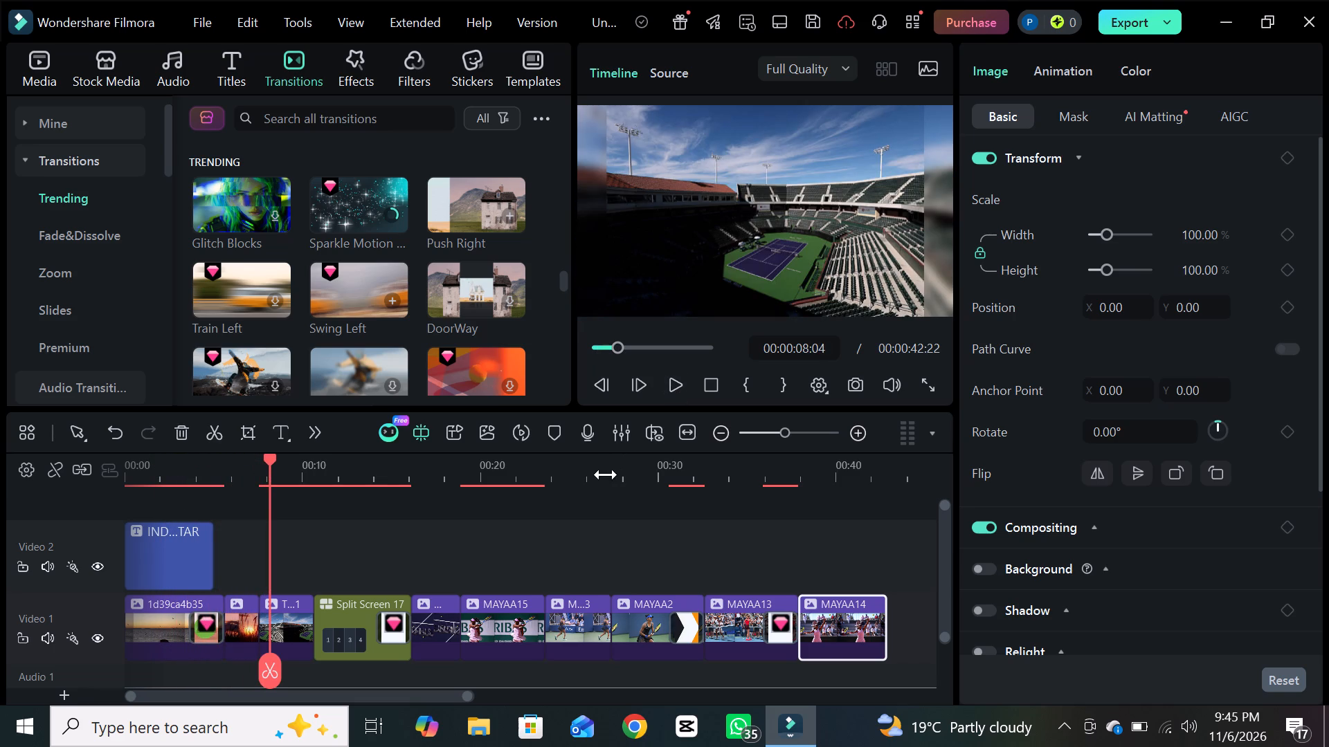
pyautogui.moveTo(271, 666); pyautogui.dragTo(264, 665)
pyautogui.moveTo(264, 665); pyautogui.dragTo(244, 661)
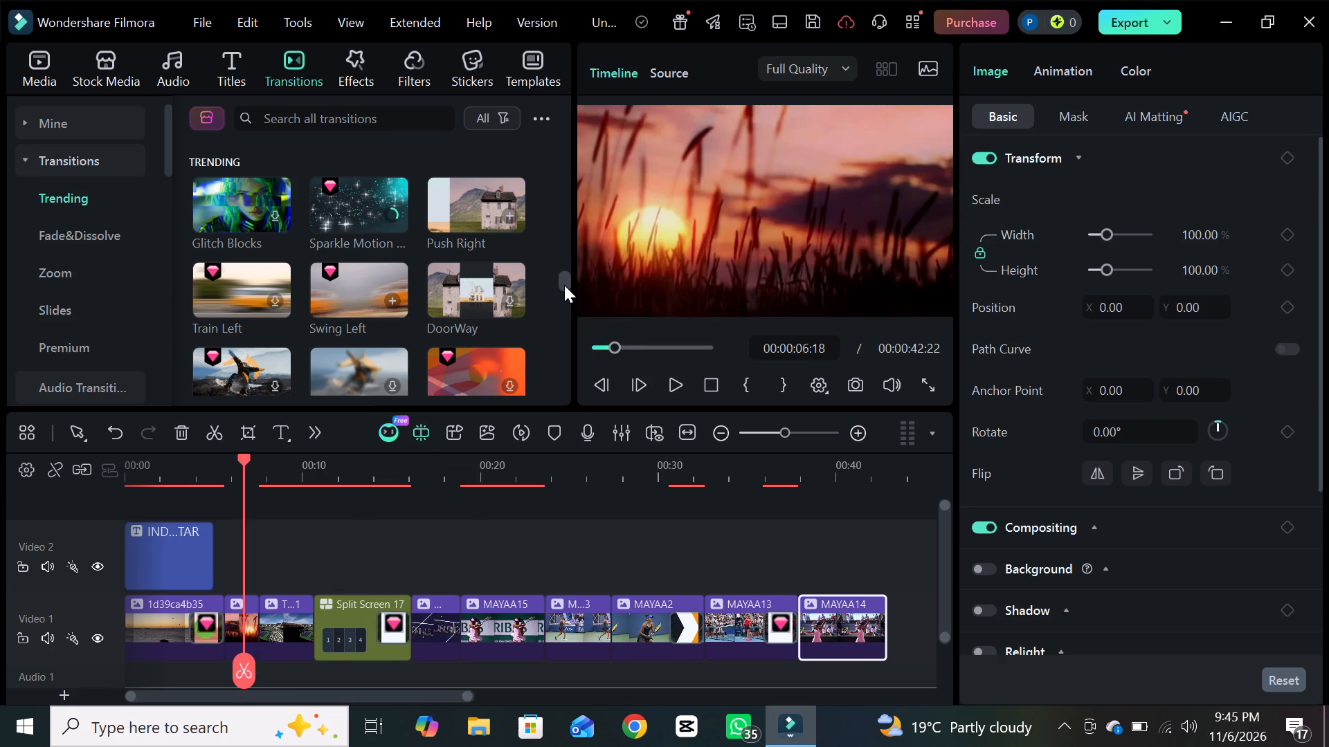
# Browse further through the Trending transitions, past the dissolve, zoom and erase effects, for one suited to the opening clips.
pyautogui.moveTo(564, 285); pyautogui.dragTo(564, 296)
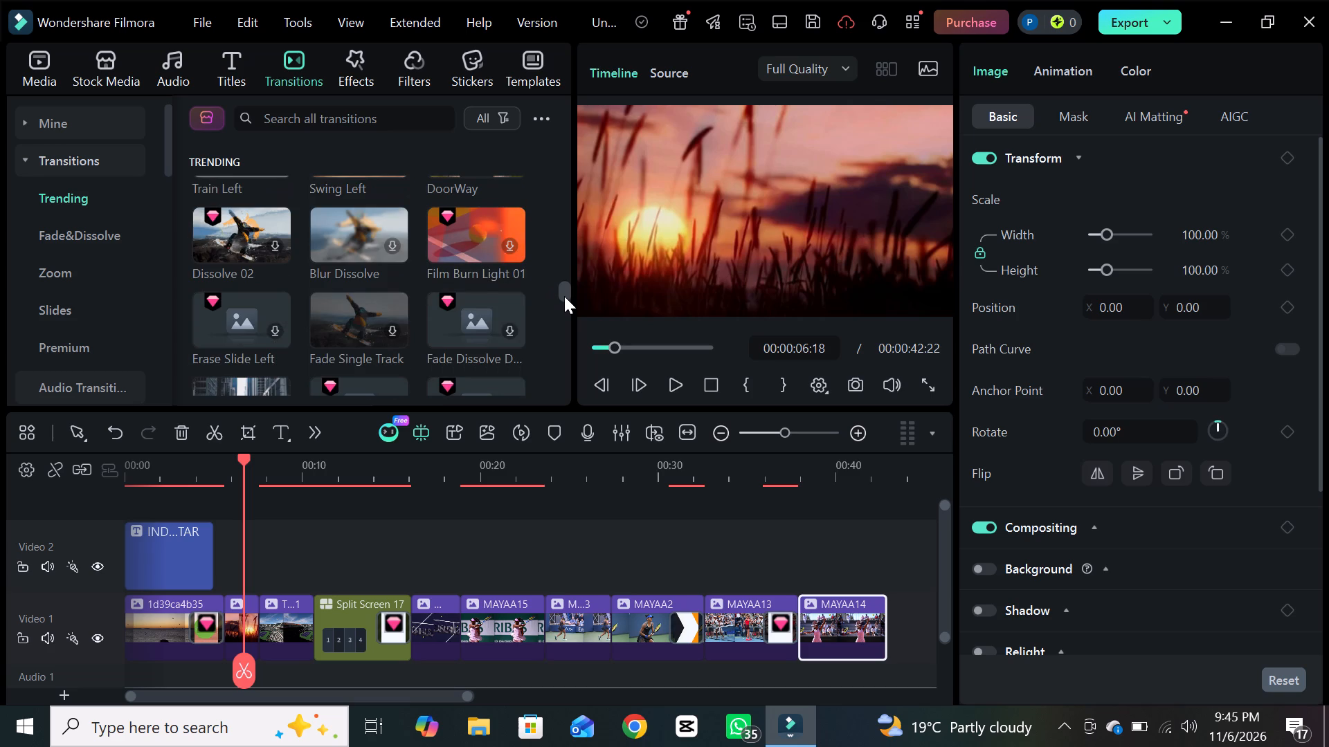
pyautogui.moveTo(564, 296); pyautogui.dragTo(564, 320)
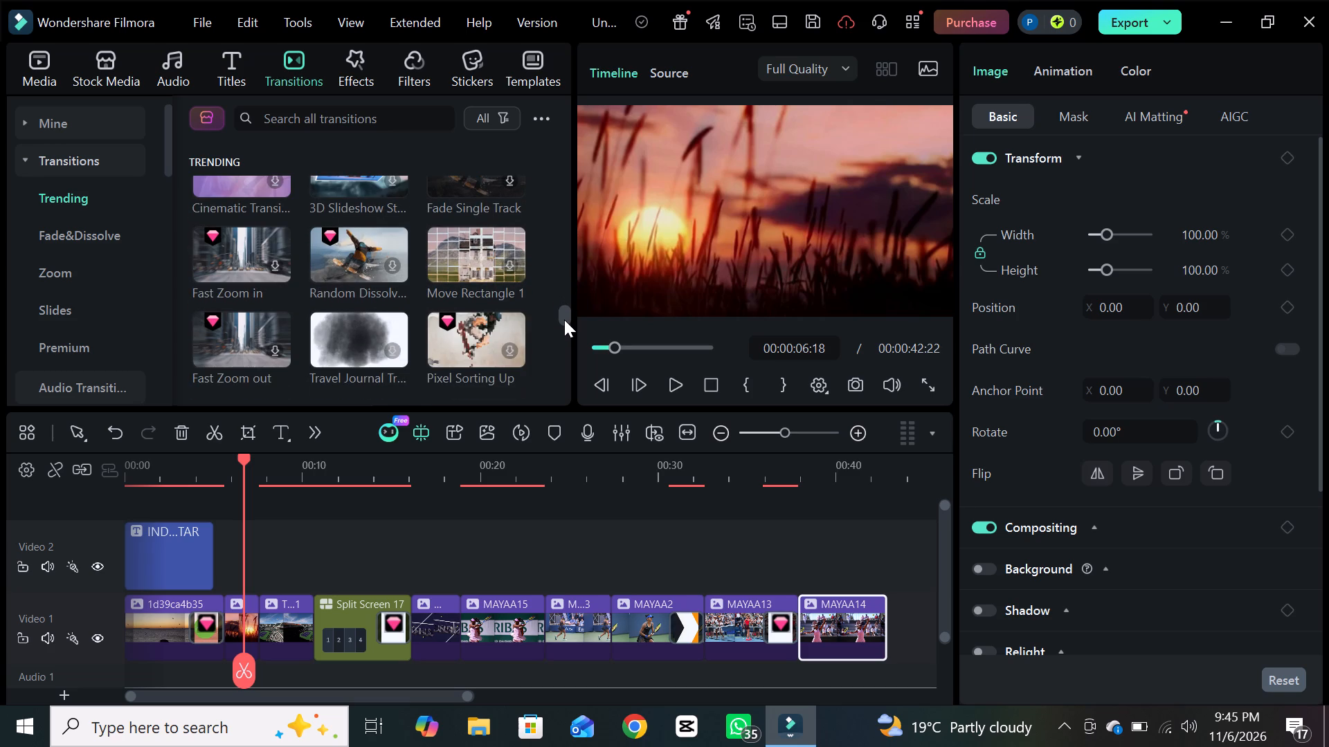
pyautogui.moveTo(564, 320); pyautogui.dragTo(564, 333)
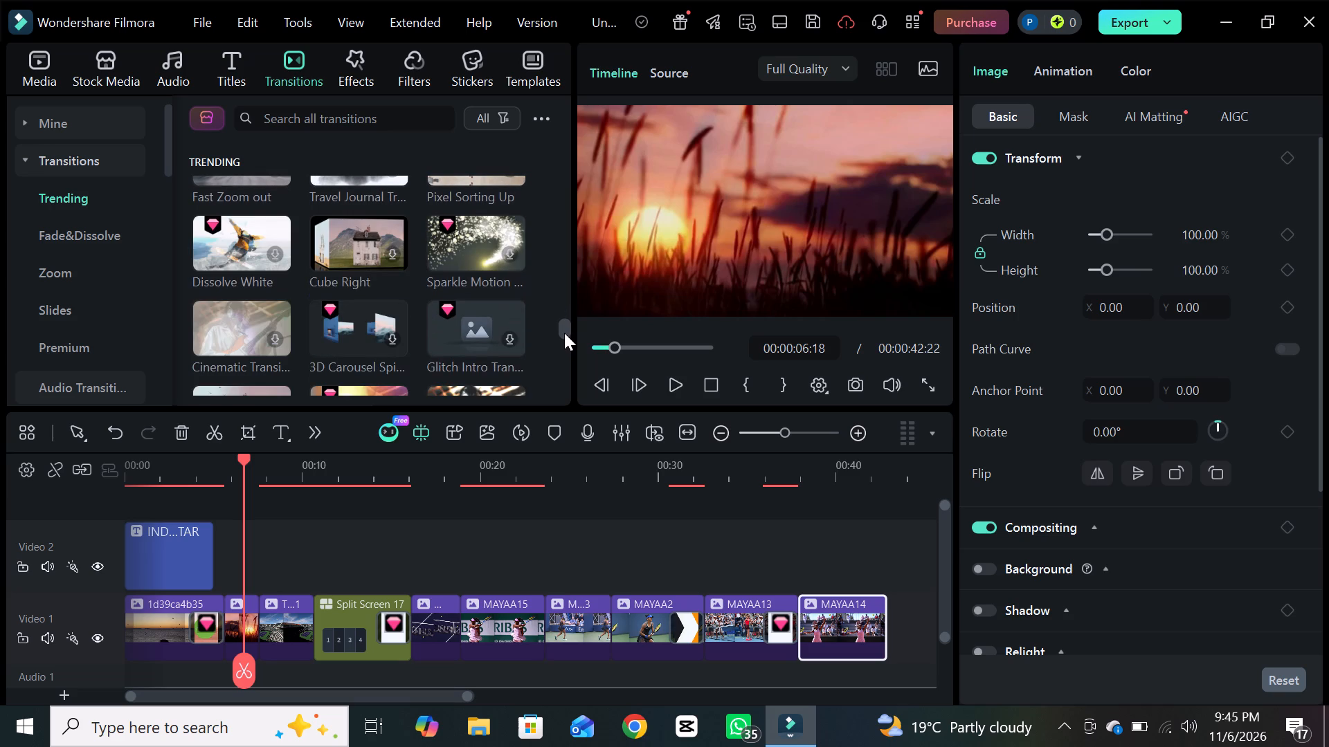
pyautogui.moveTo(564, 333); pyautogui.dragTo(564, 347)
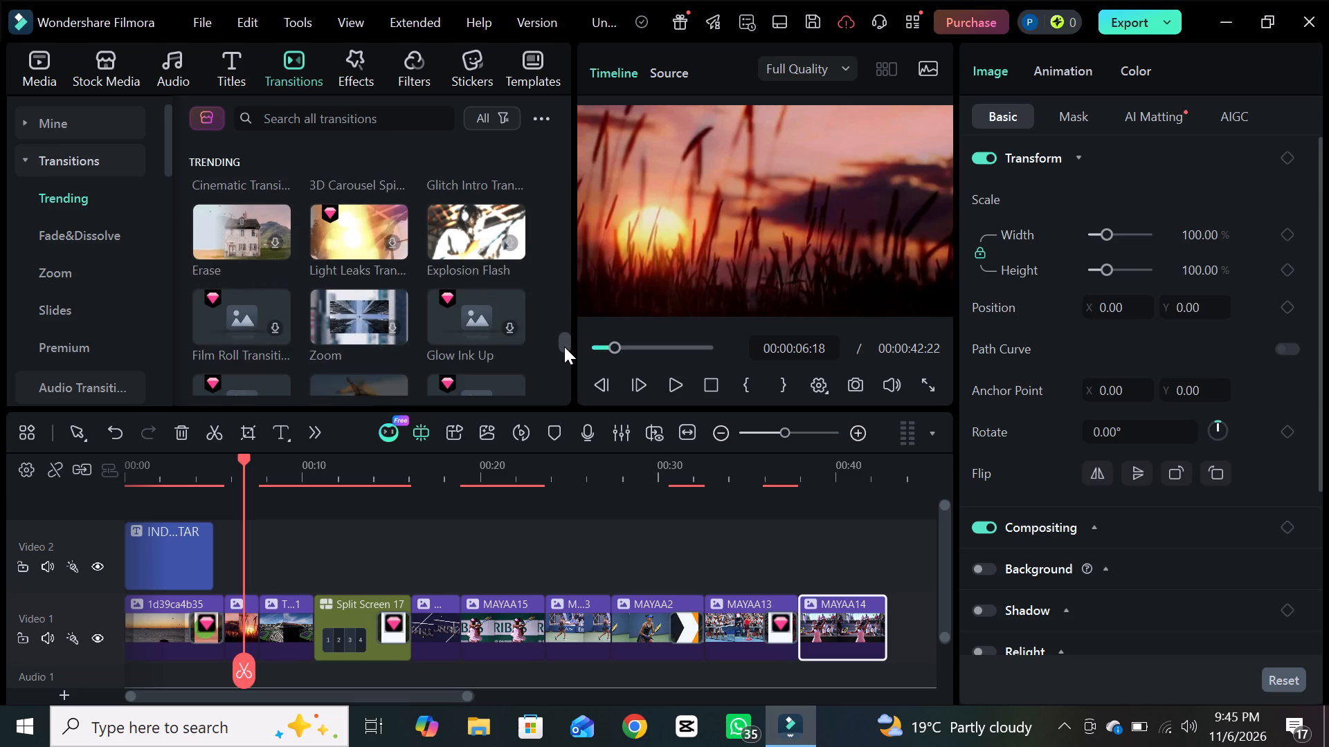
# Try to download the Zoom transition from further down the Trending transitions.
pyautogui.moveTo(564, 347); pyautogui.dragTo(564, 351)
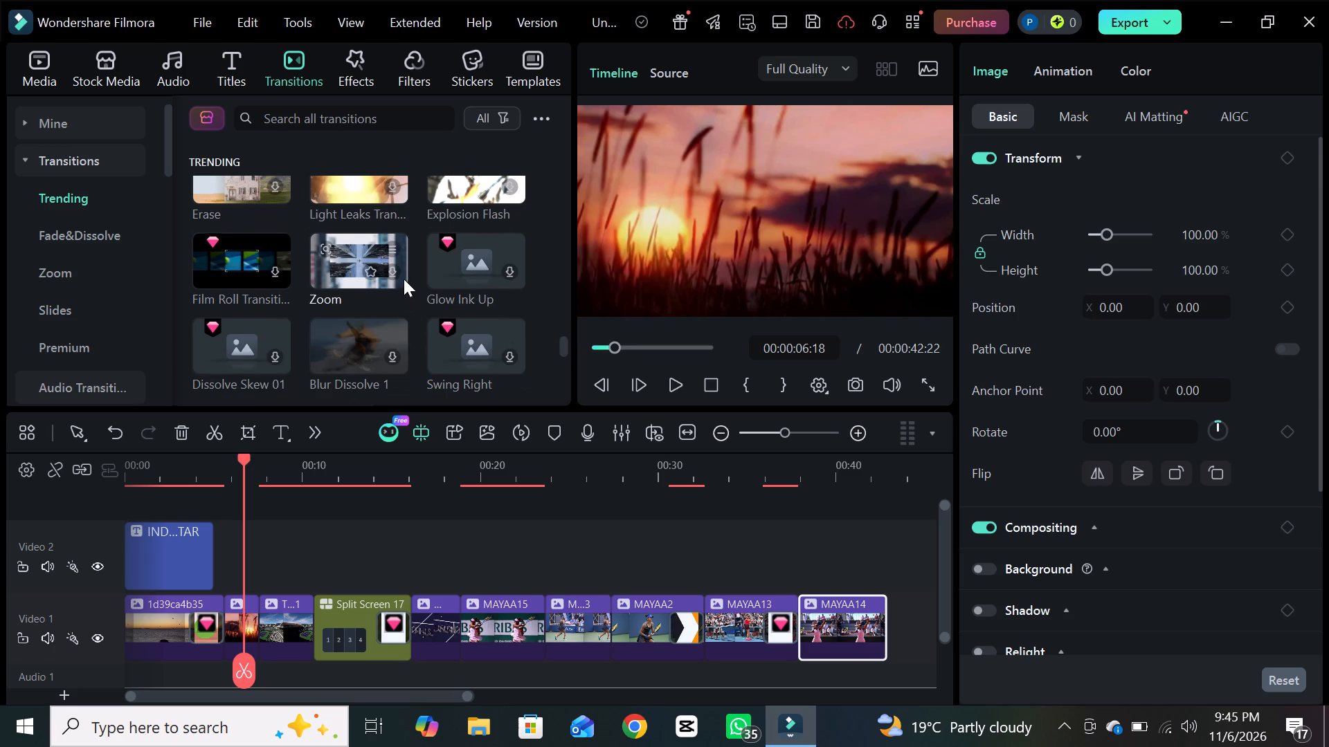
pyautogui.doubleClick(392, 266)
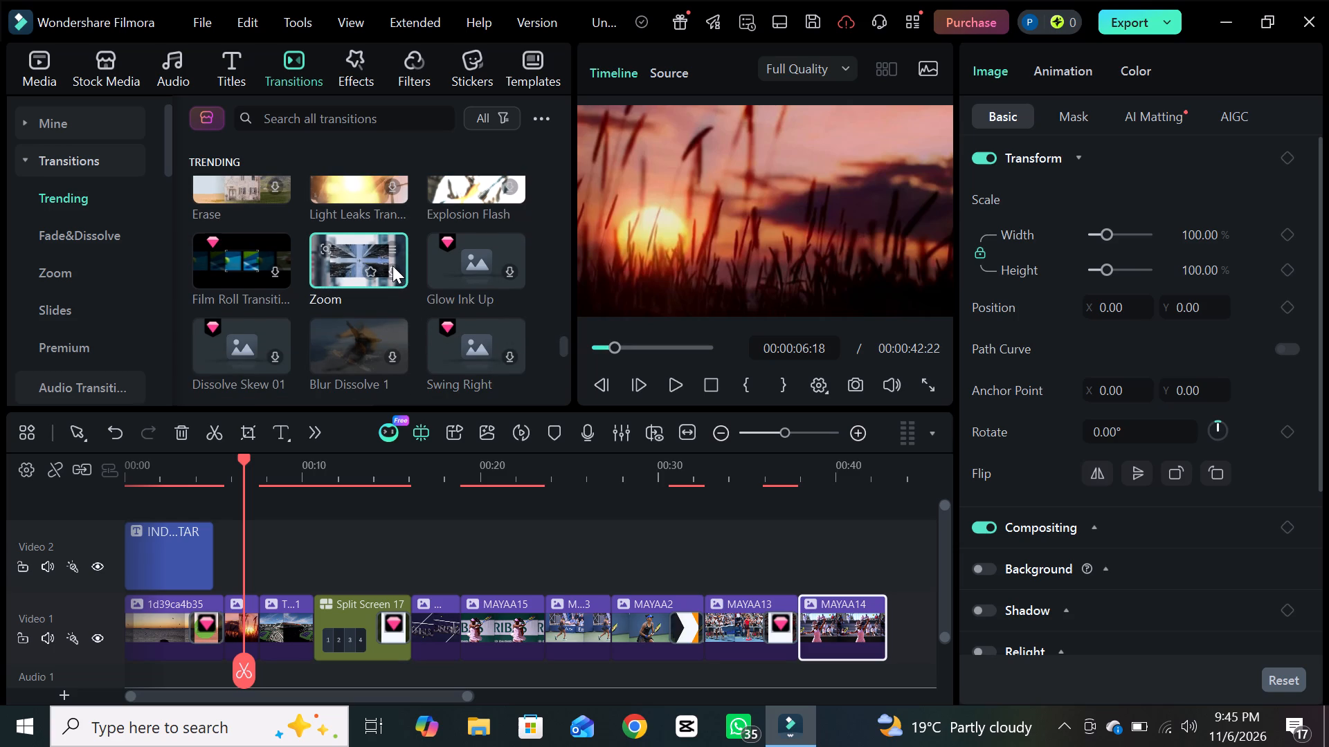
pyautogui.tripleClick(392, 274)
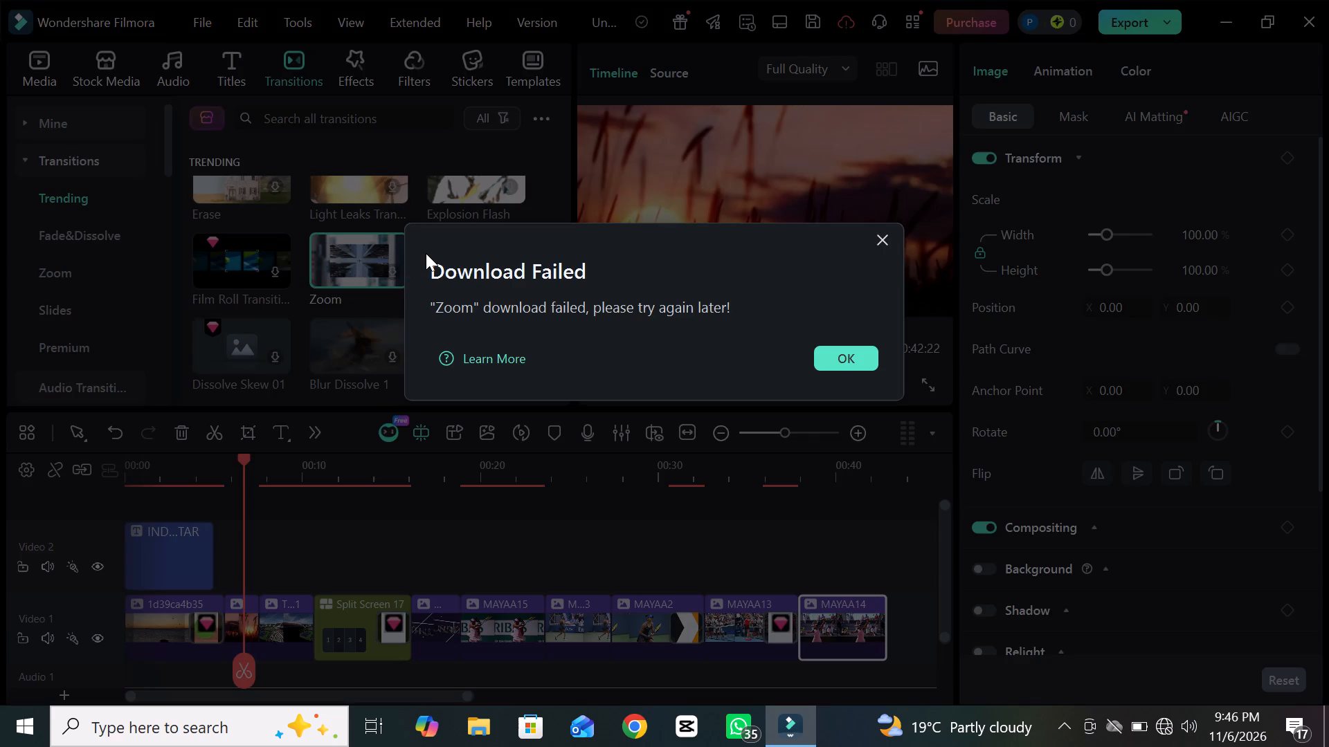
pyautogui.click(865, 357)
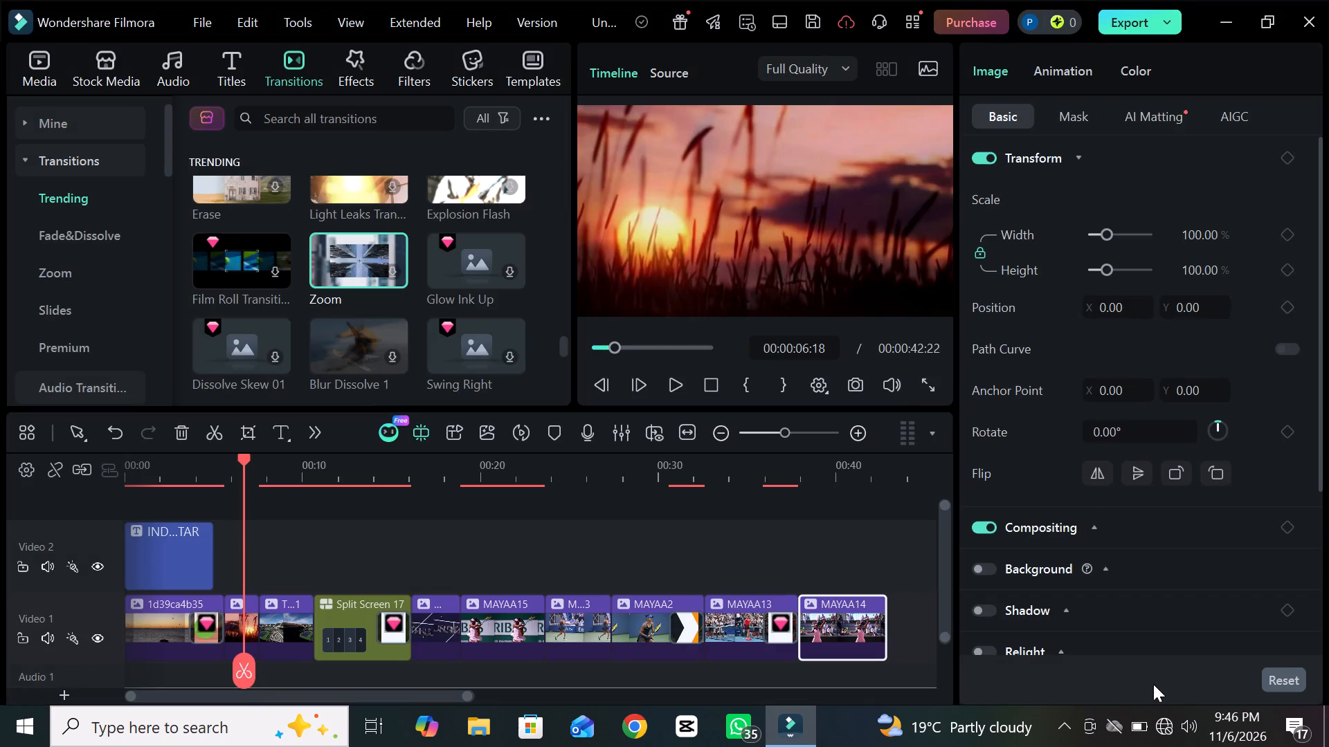
# Reconnect the computer to the MILK BAR Wi-Fi network, retrying the connection if needed.
pyautogui.click(1173, 730)
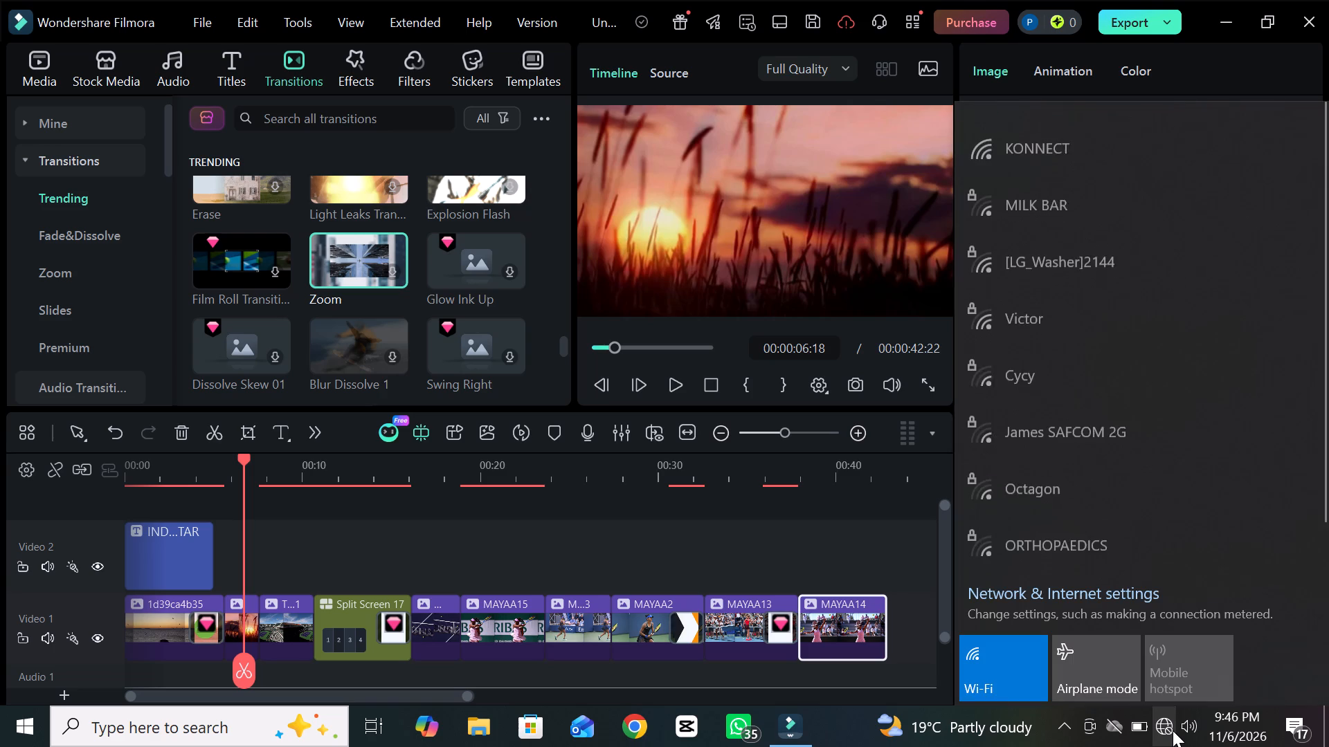
pyautogui.doubleClick(1143, 186)
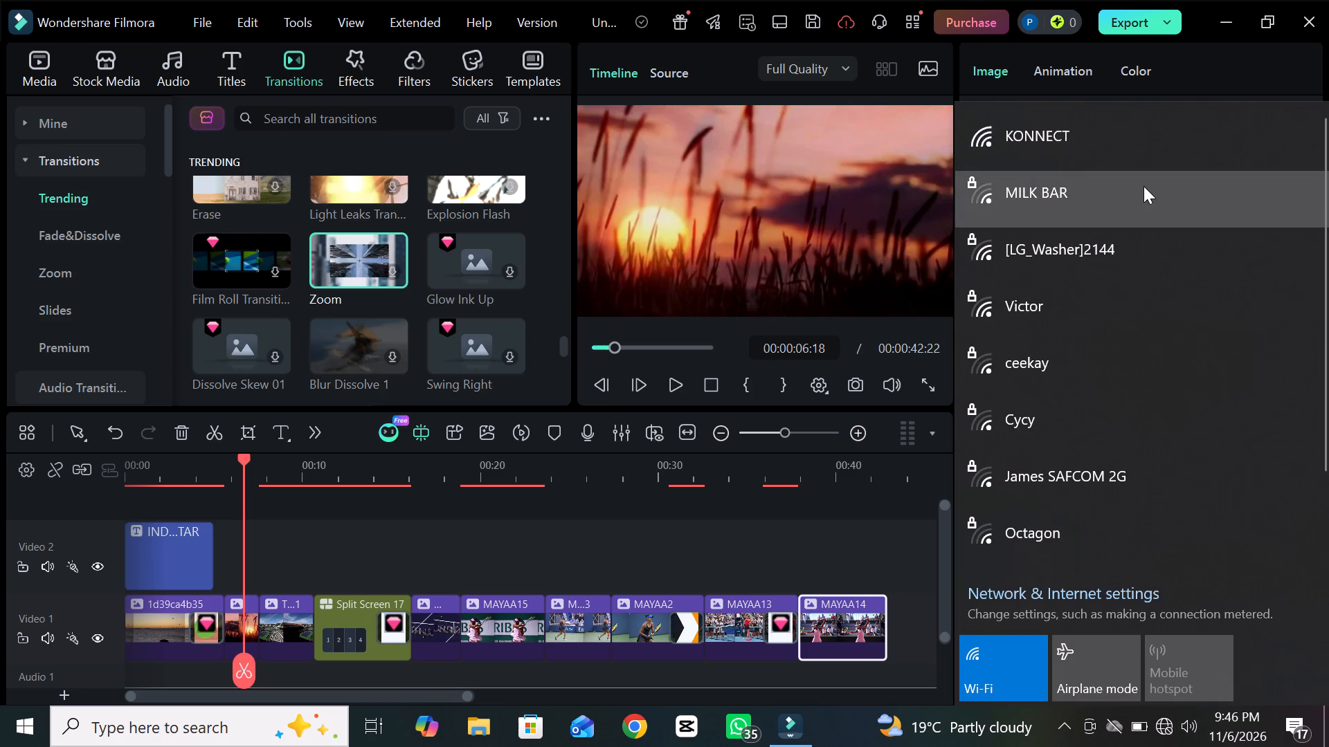
pyautogui.doubleClick(1210, 282)
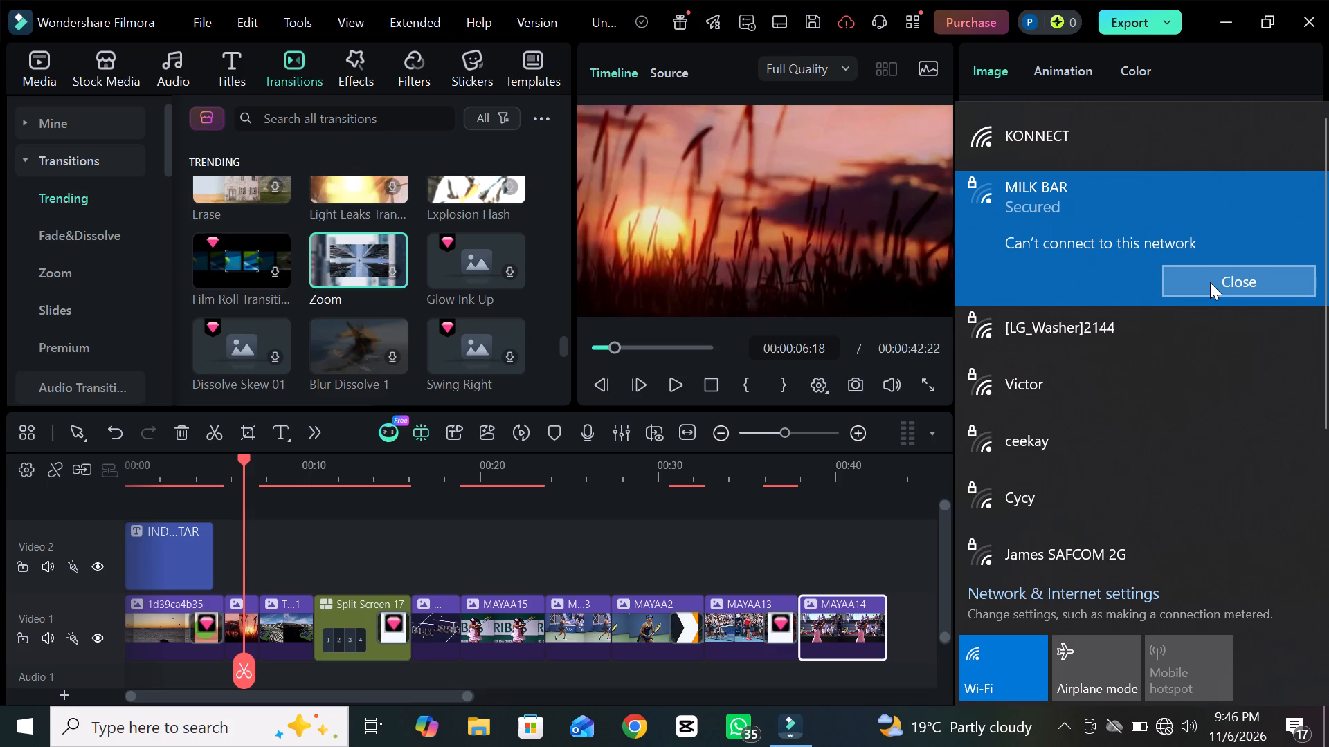
pyautogui.click(1210, 282)
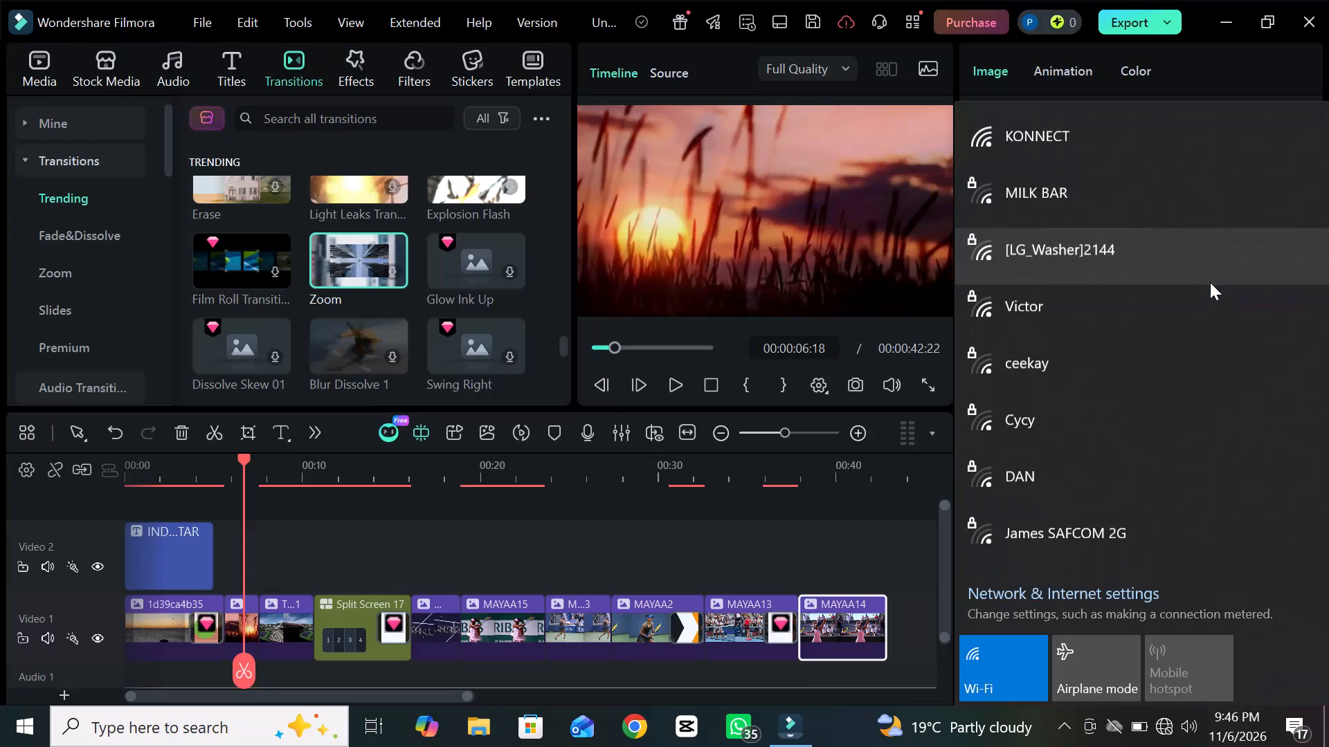
pyautogui.click(1126, 204)
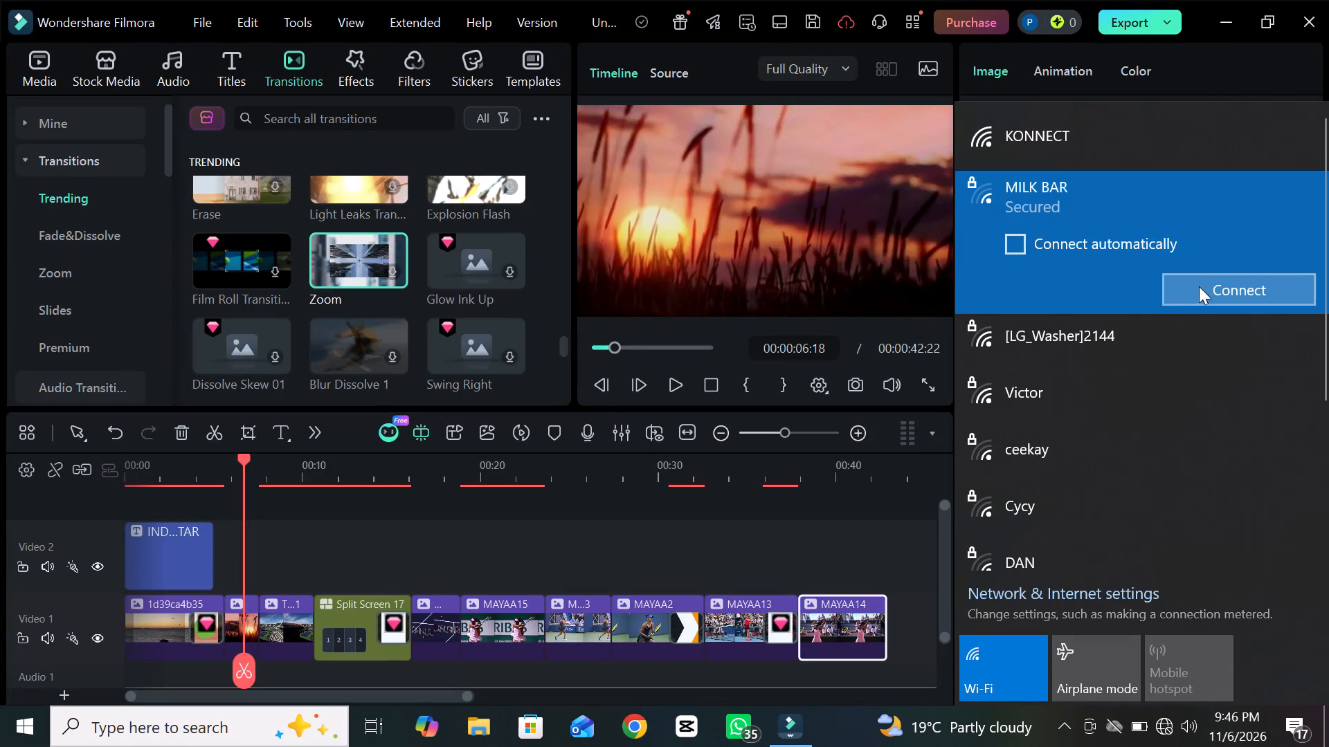
pyautogui.click(1204, 288)
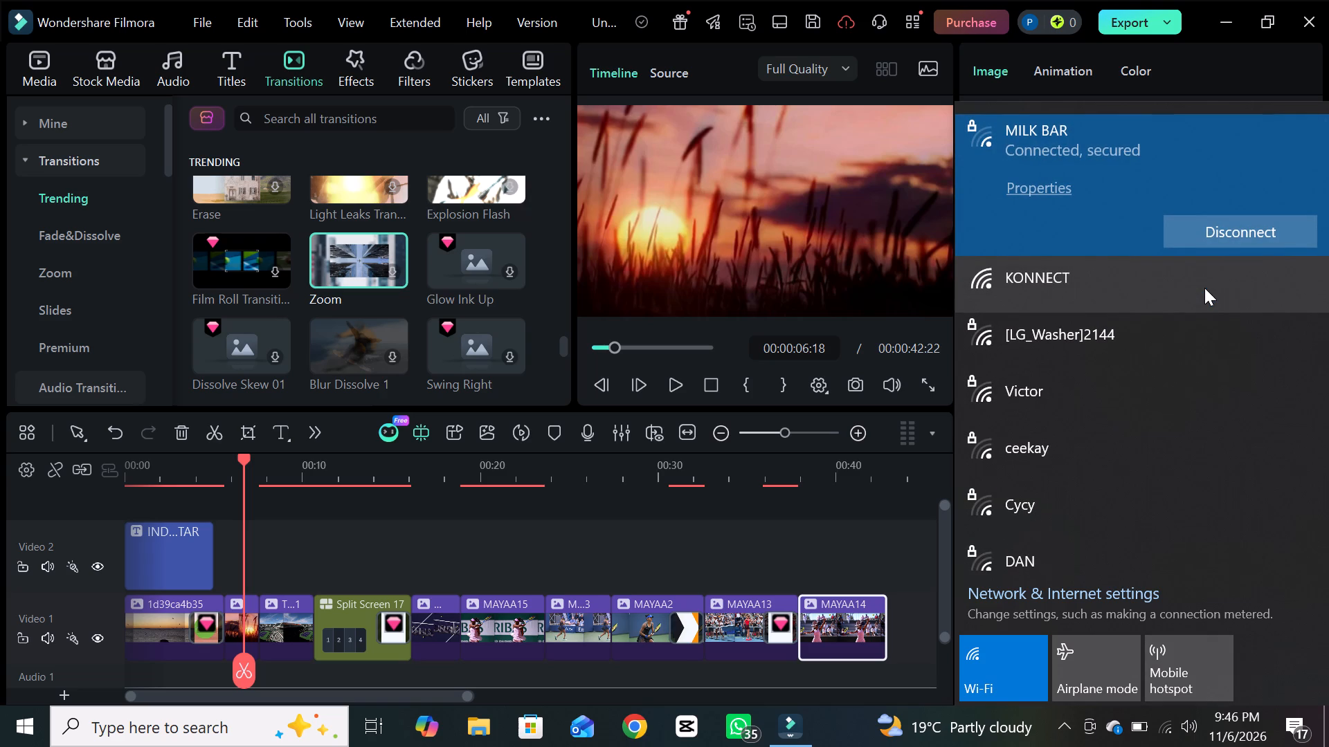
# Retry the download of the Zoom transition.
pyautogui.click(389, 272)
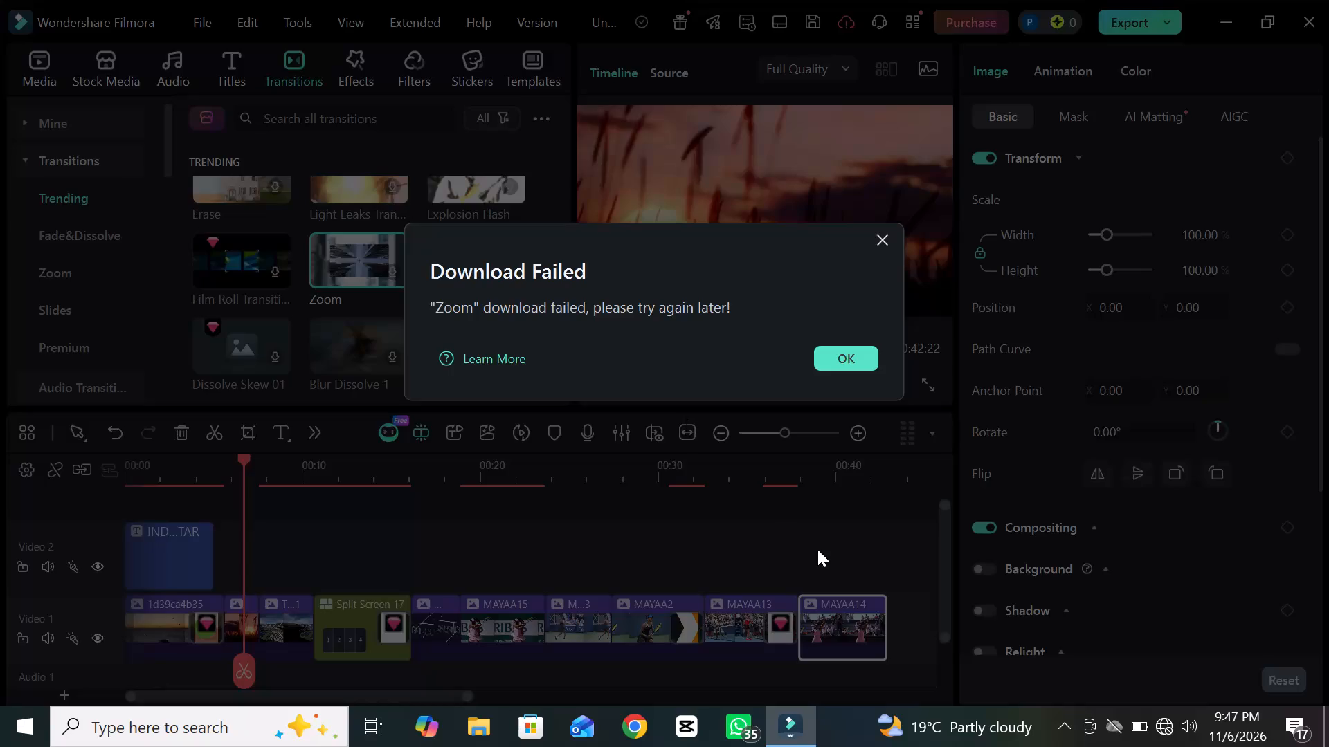
# Open the list of available Wi-Fi networks to restore the internet connection.
pyautogui.click(1165, 718)
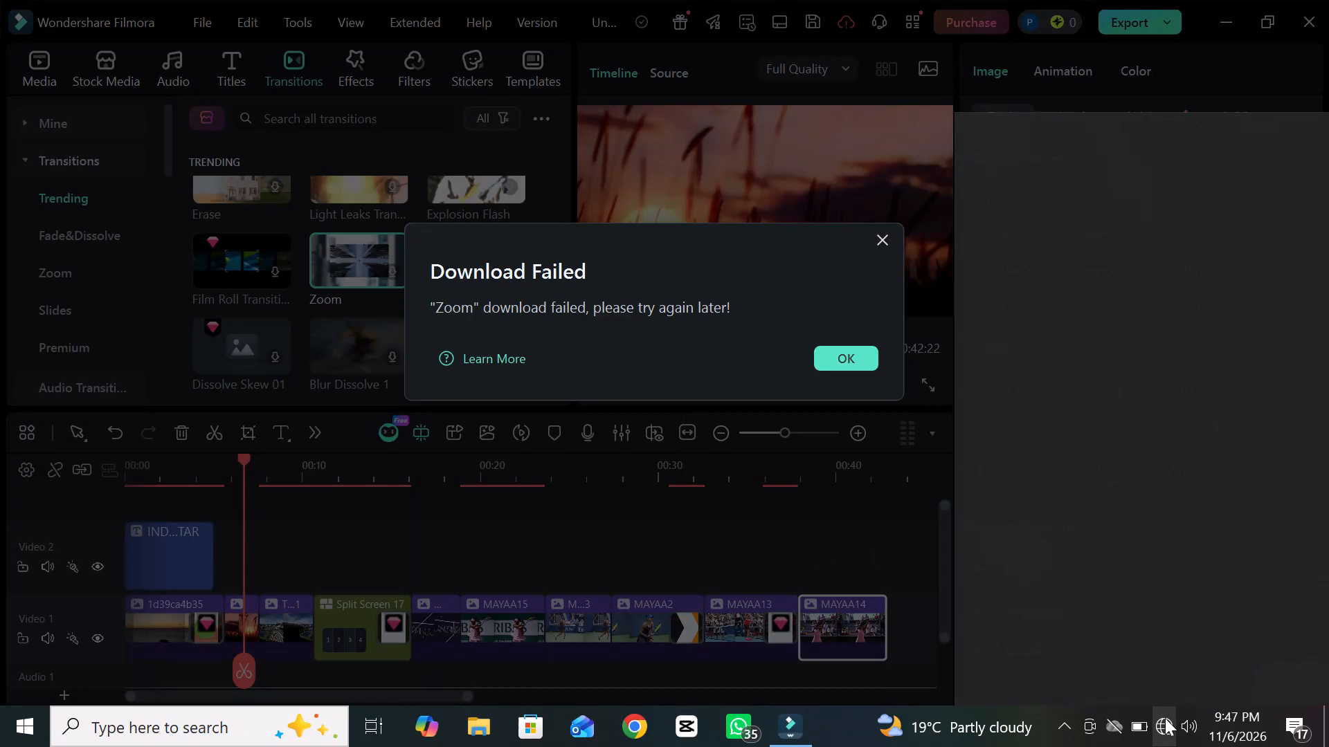
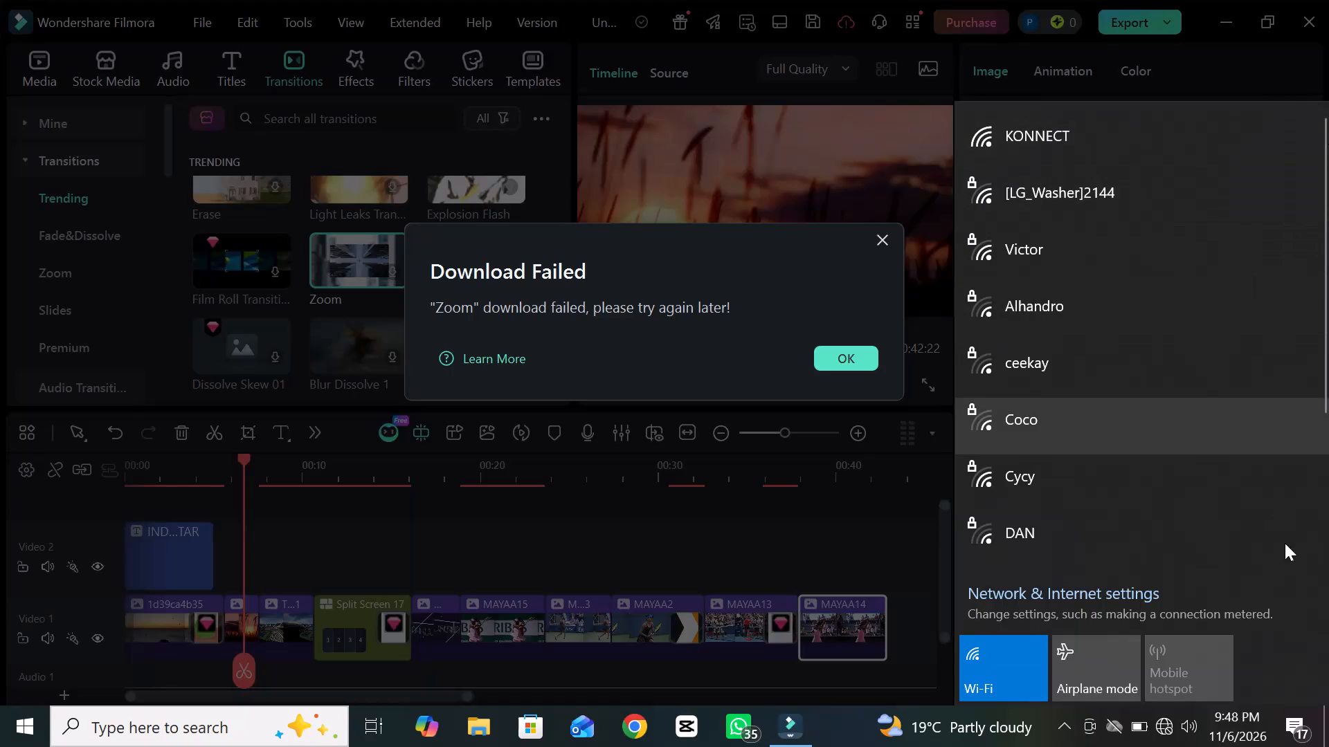
# Reopen the list of available Wi-Fi networks to refresh it and look for the network to connect to.
pyautogui.doubleClick(1164, 739)
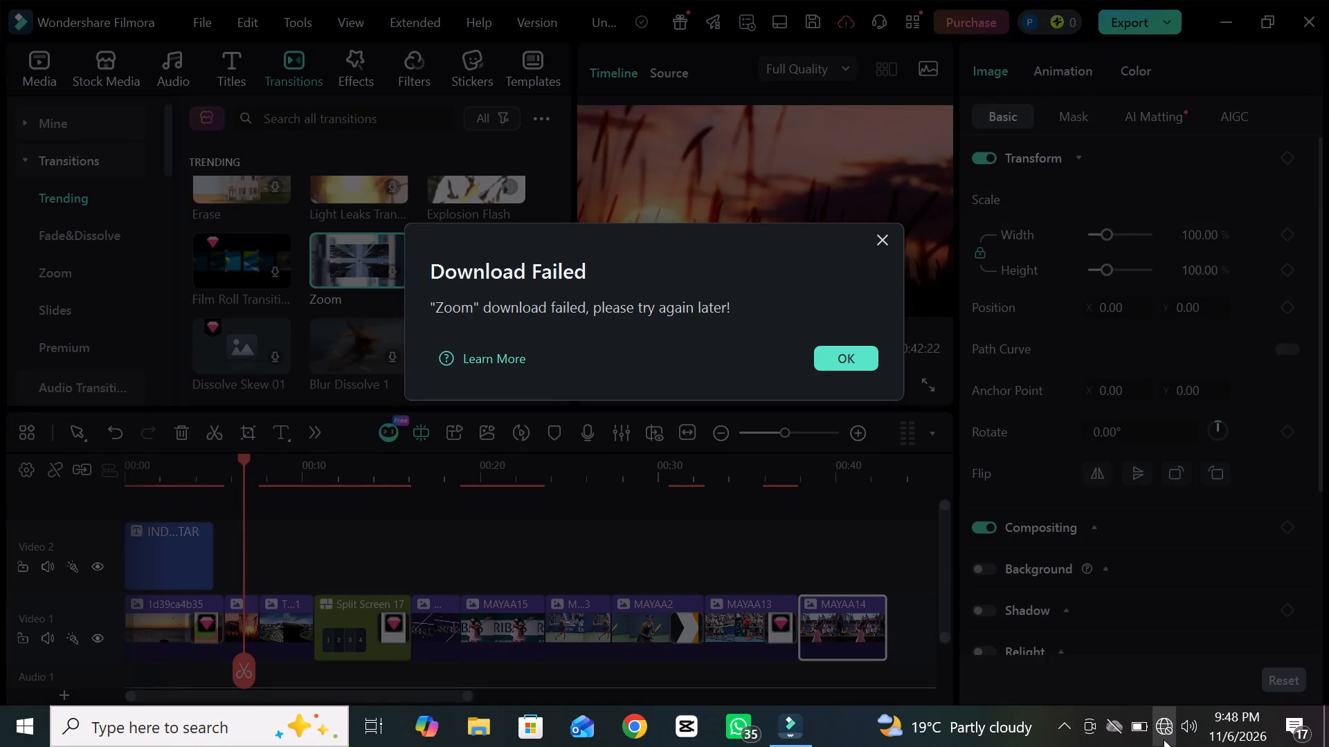
pyautogui.click(1164, 739)
pyautogui.click(1164, 739)
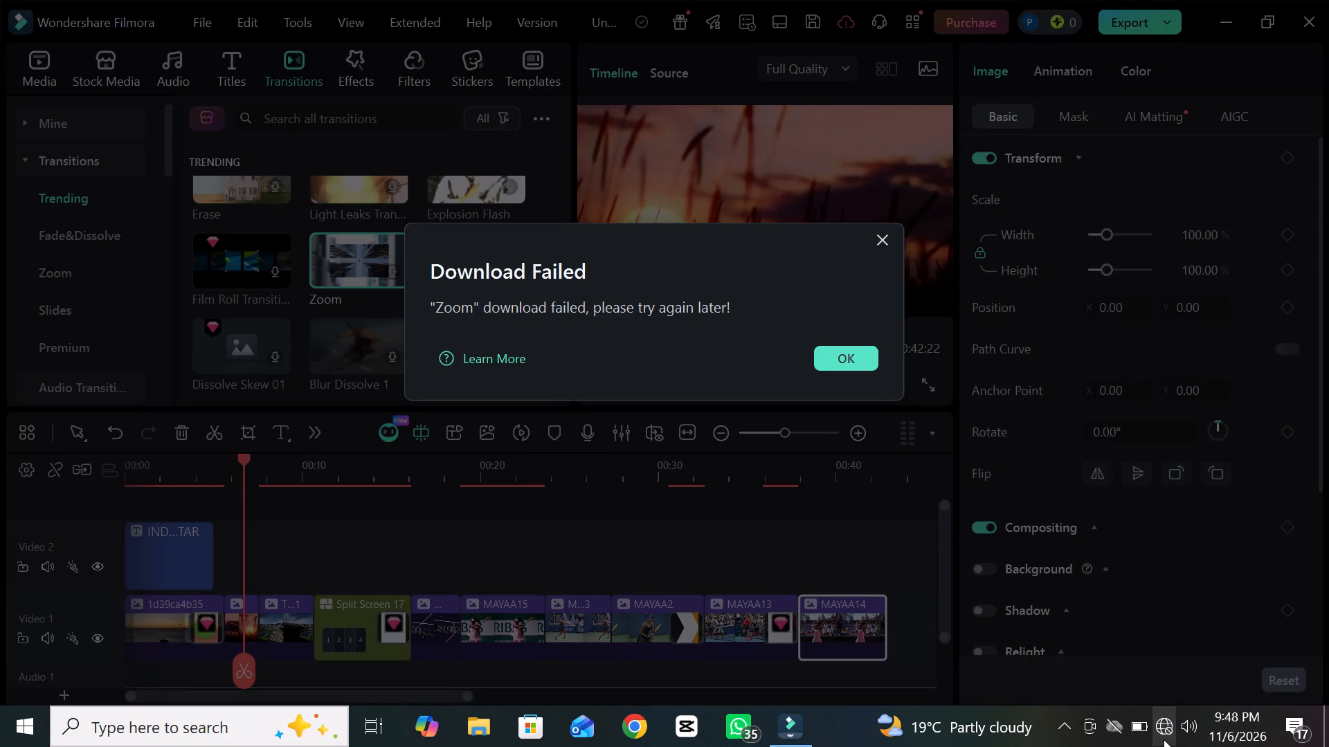
pyautogui.click(1164, 739)
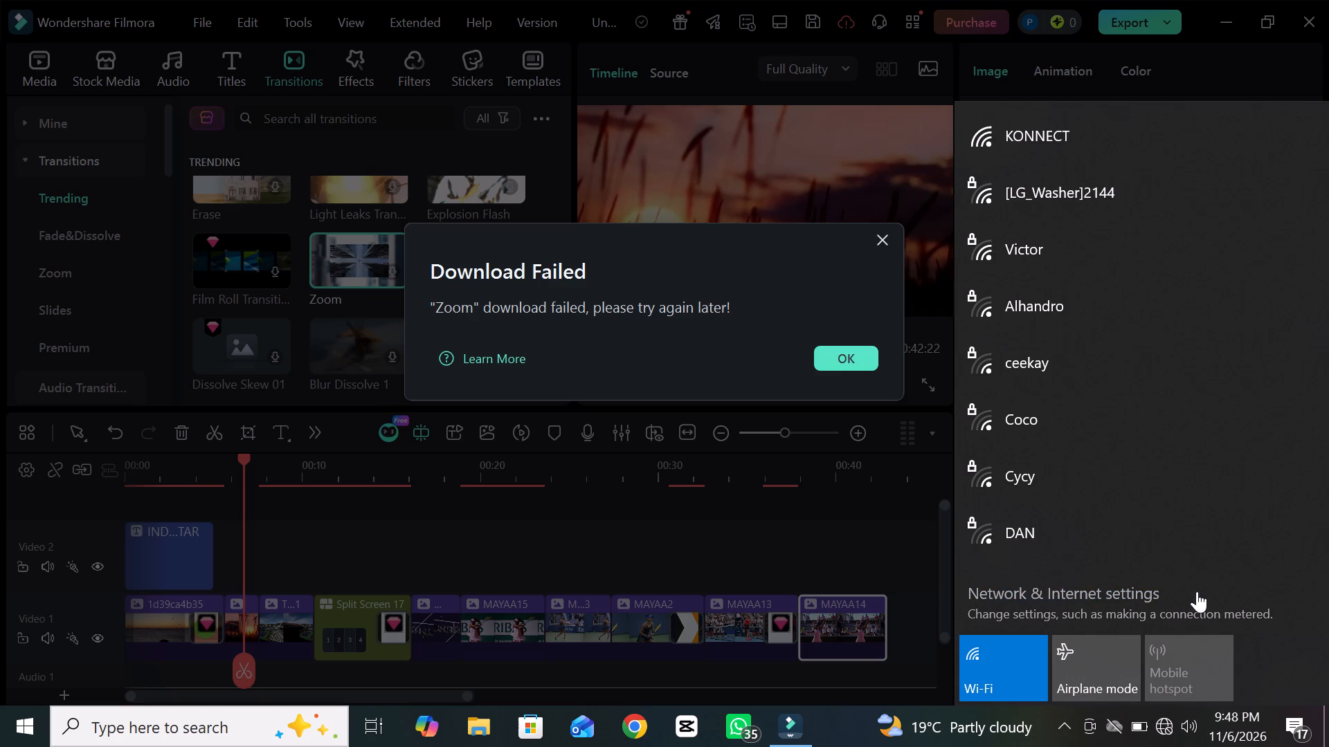
# Dismiss the Download Failed message for the Zoom transition.
pyautogui.click(878, 248)
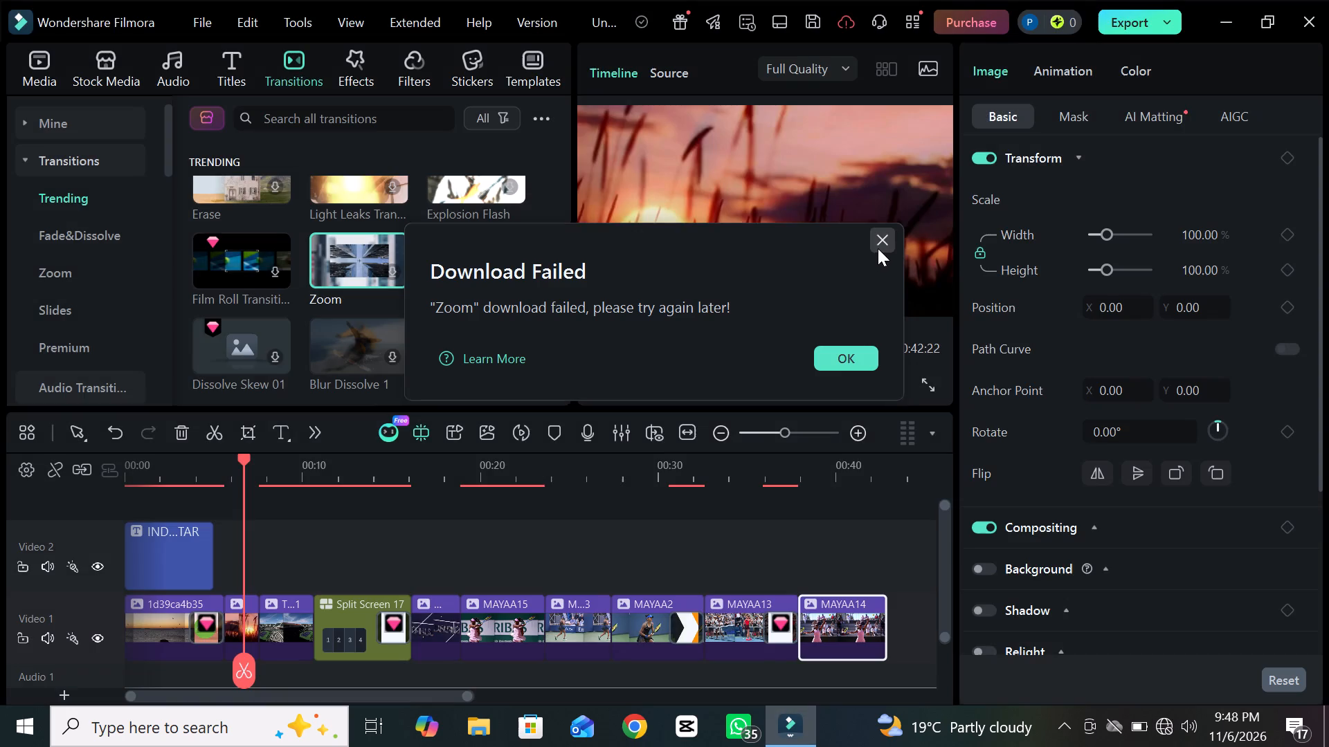
# Refresh the list of available Wi-Fi networks again and check it for the network needed to get back online.
pyautogui.doubleClick(1164, 732)
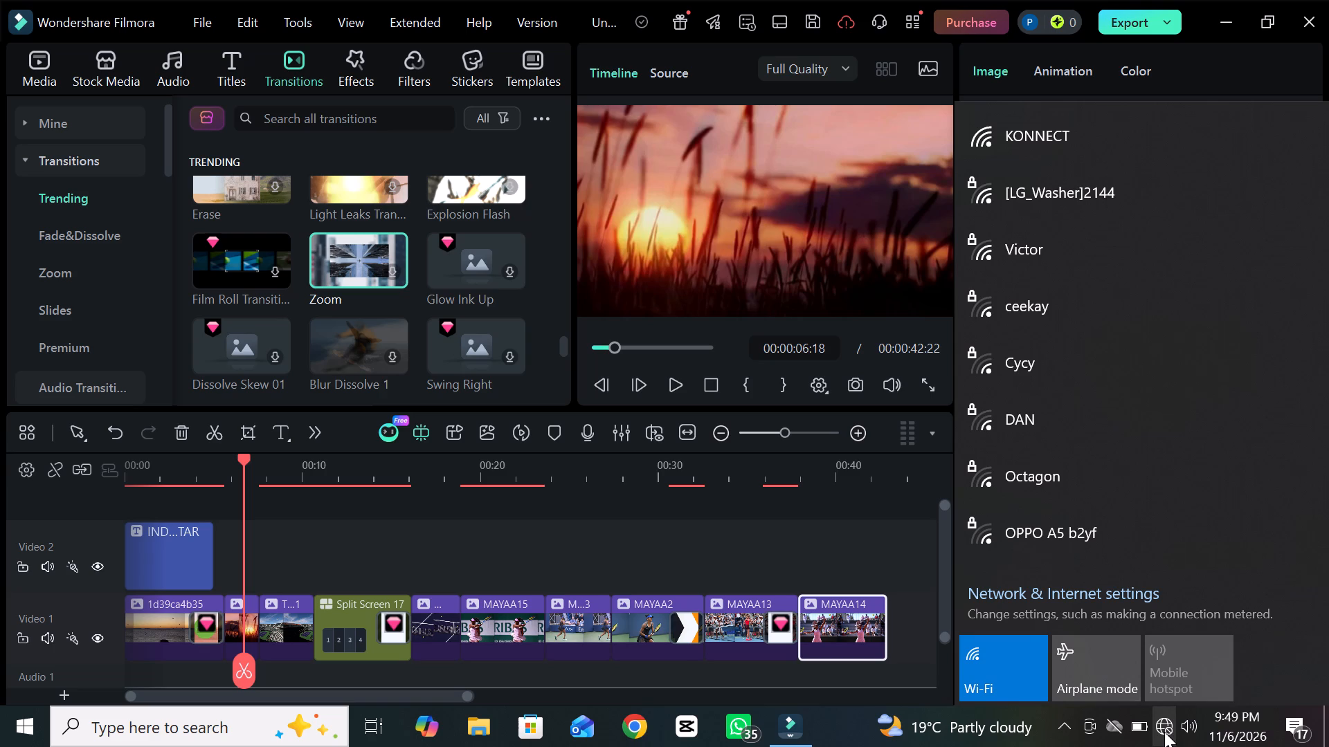
pyautogui.click(1164, 732)
pyautogui.doubleClick(1164, 732)
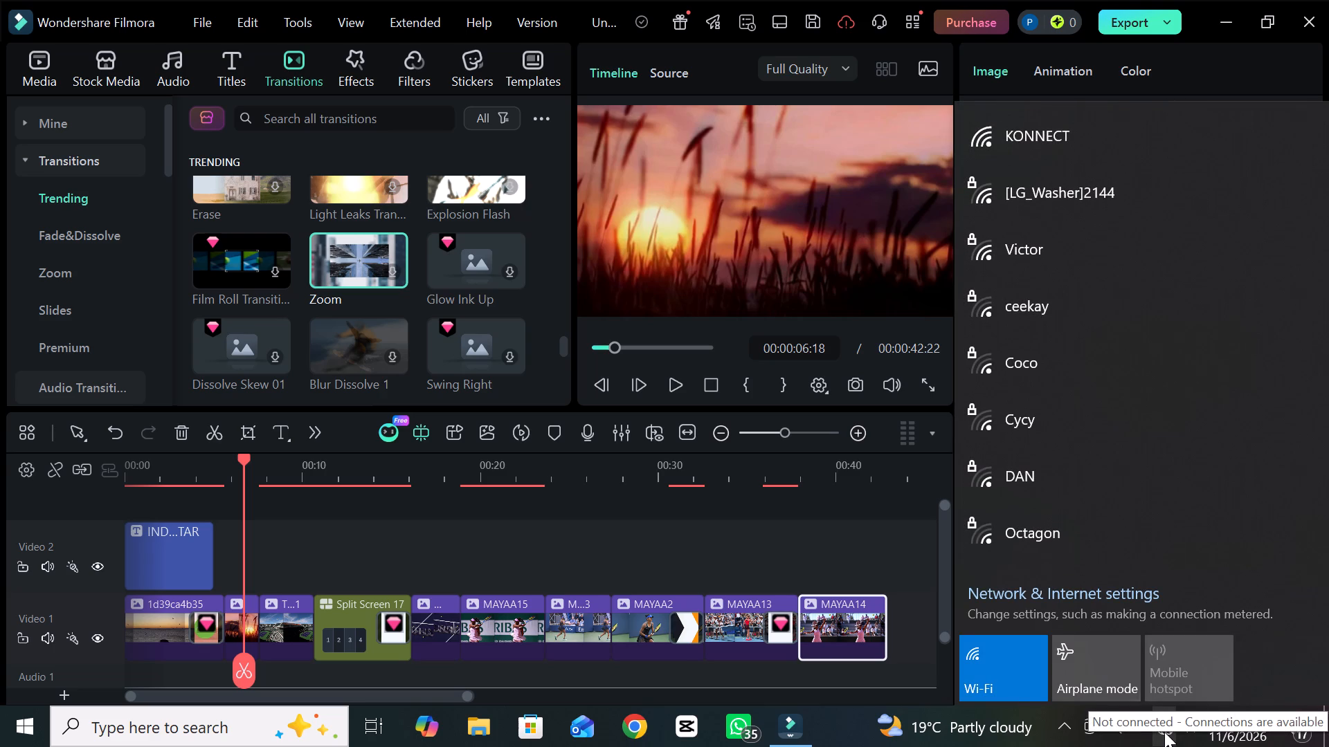
pyautogui.doubleClick(1164, 732)
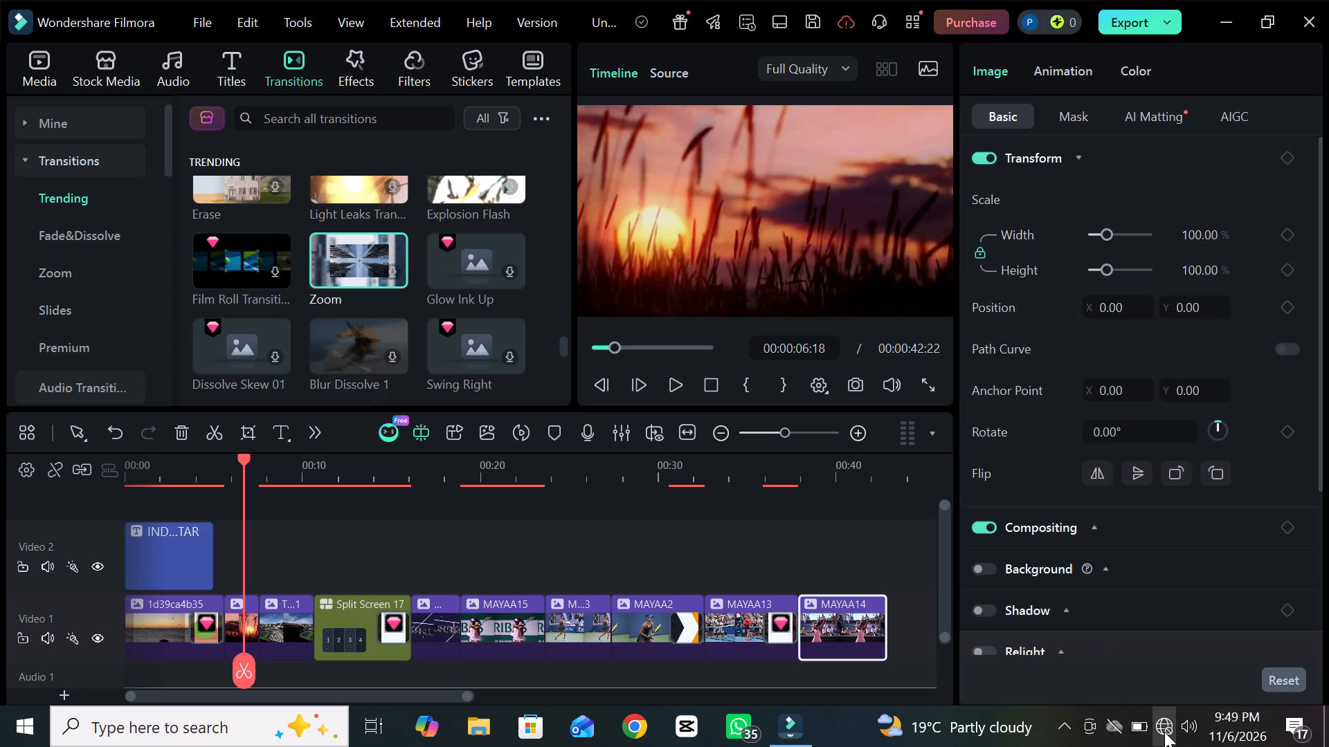
pyautogui.doubleClick(1164, 732)
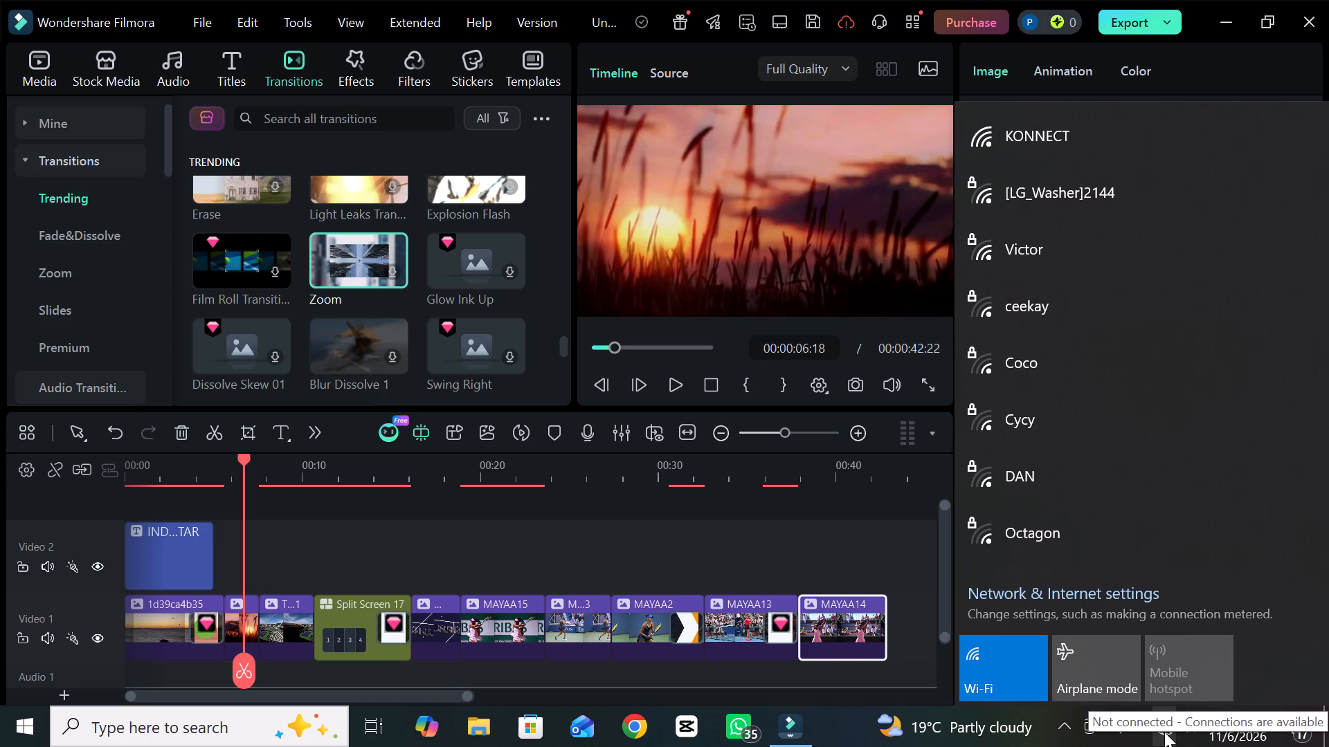
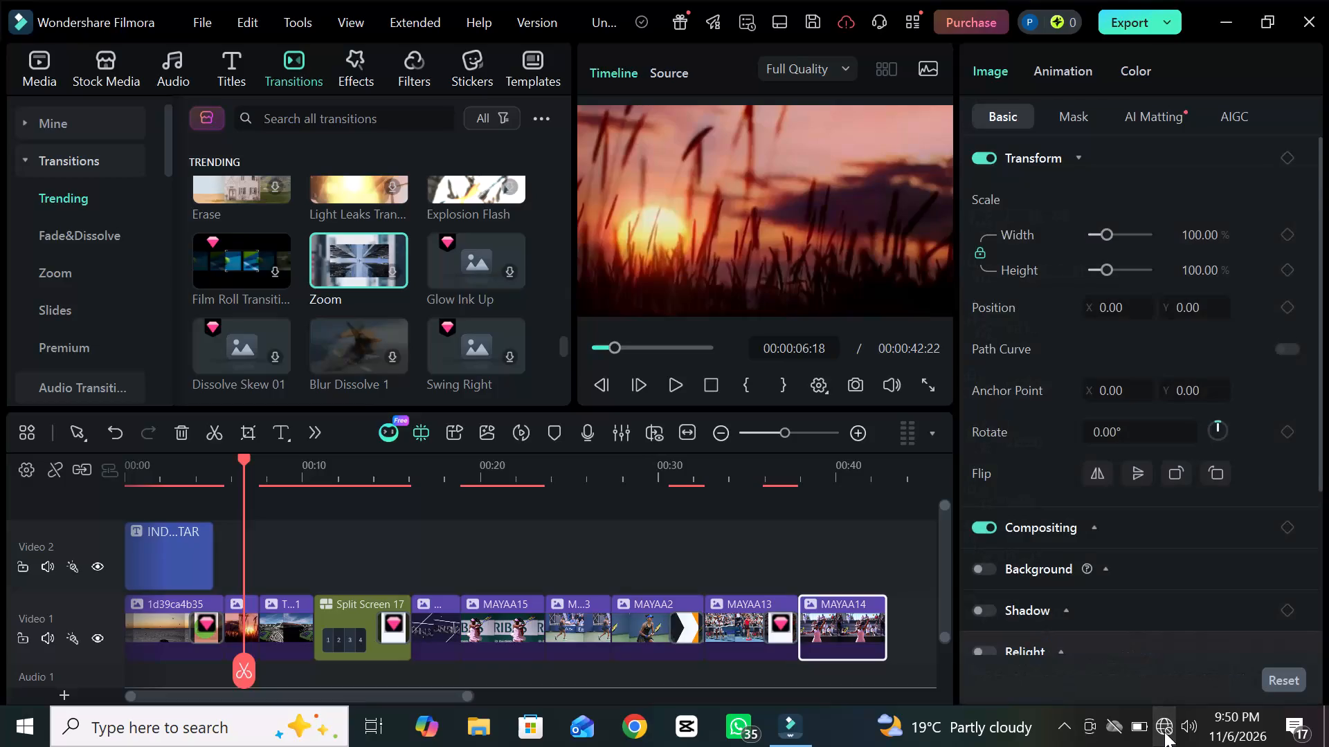
# Restart the computer's Wi-Fi by switching it off and back on in the Windows network settings to refresh the available networks.
pyautogui.doubleClick(1164, 732)
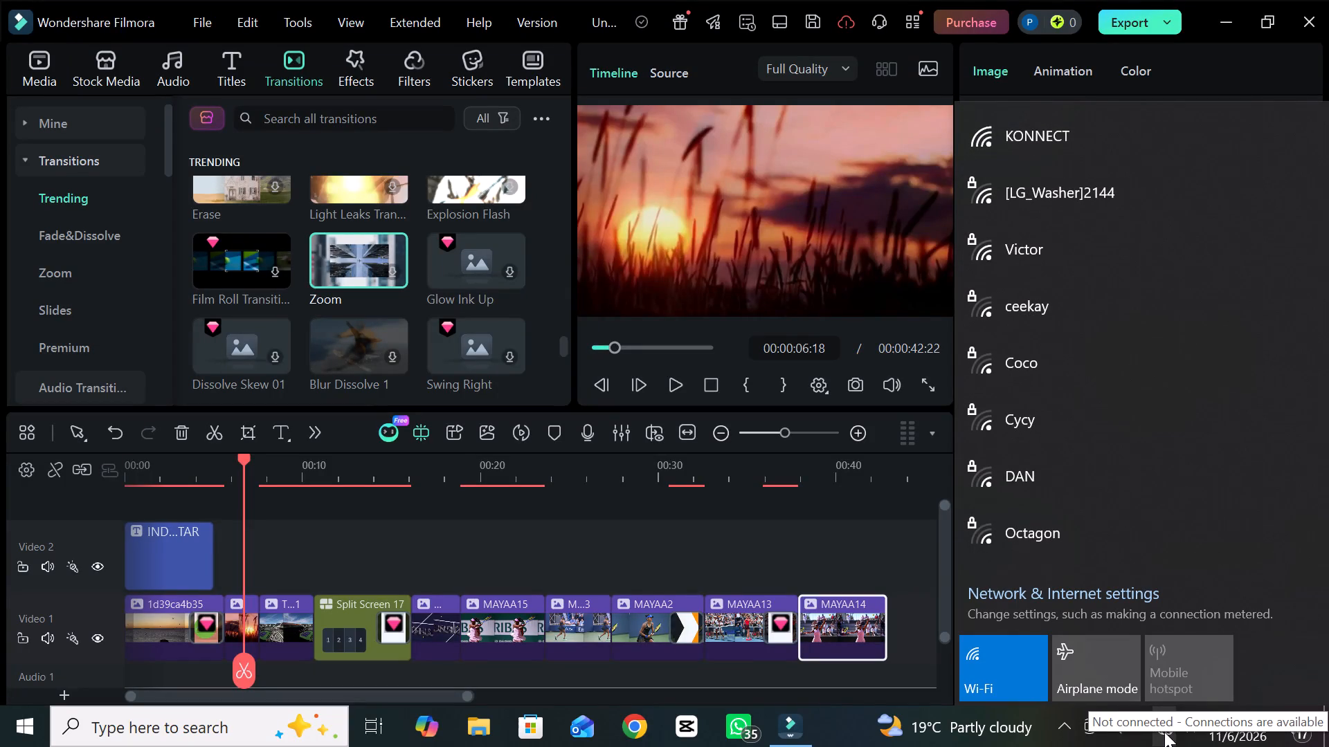
pyautogui.doubleClick(1164, 732)
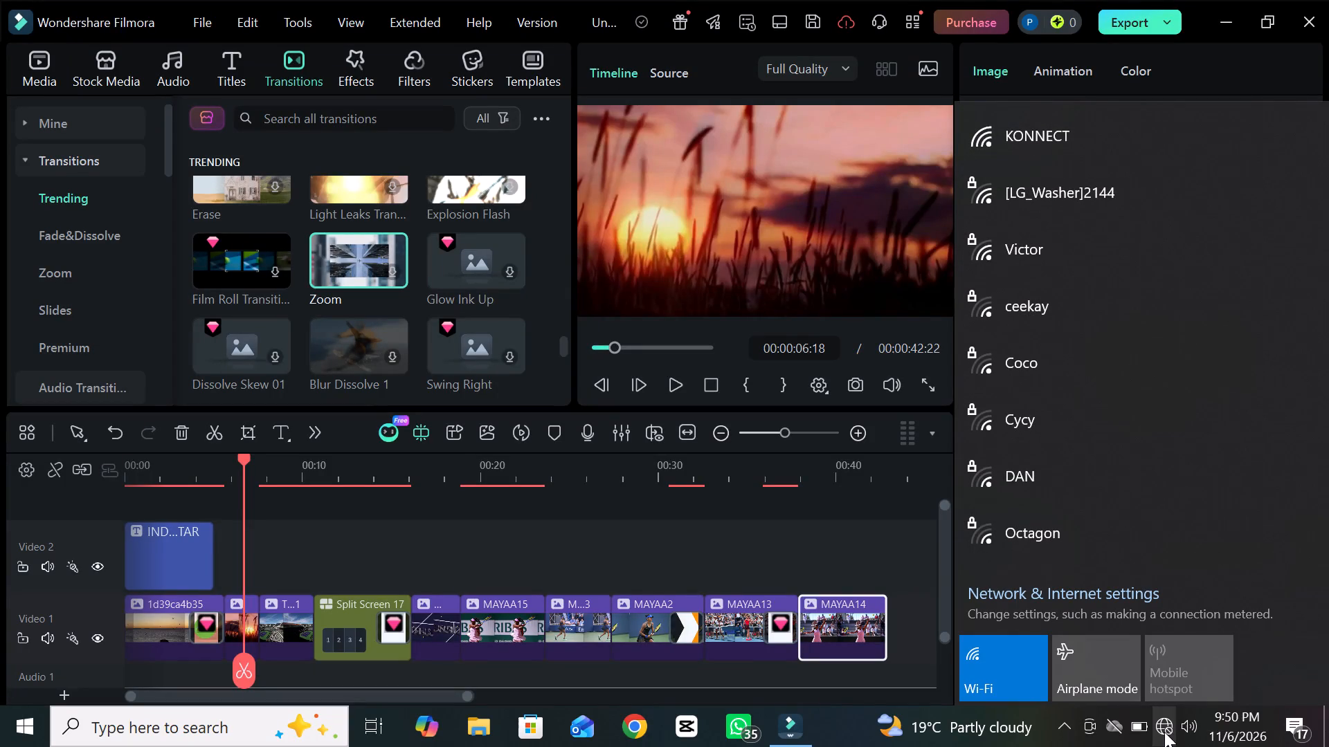
pyautogui.doubleClick(1164, 732)
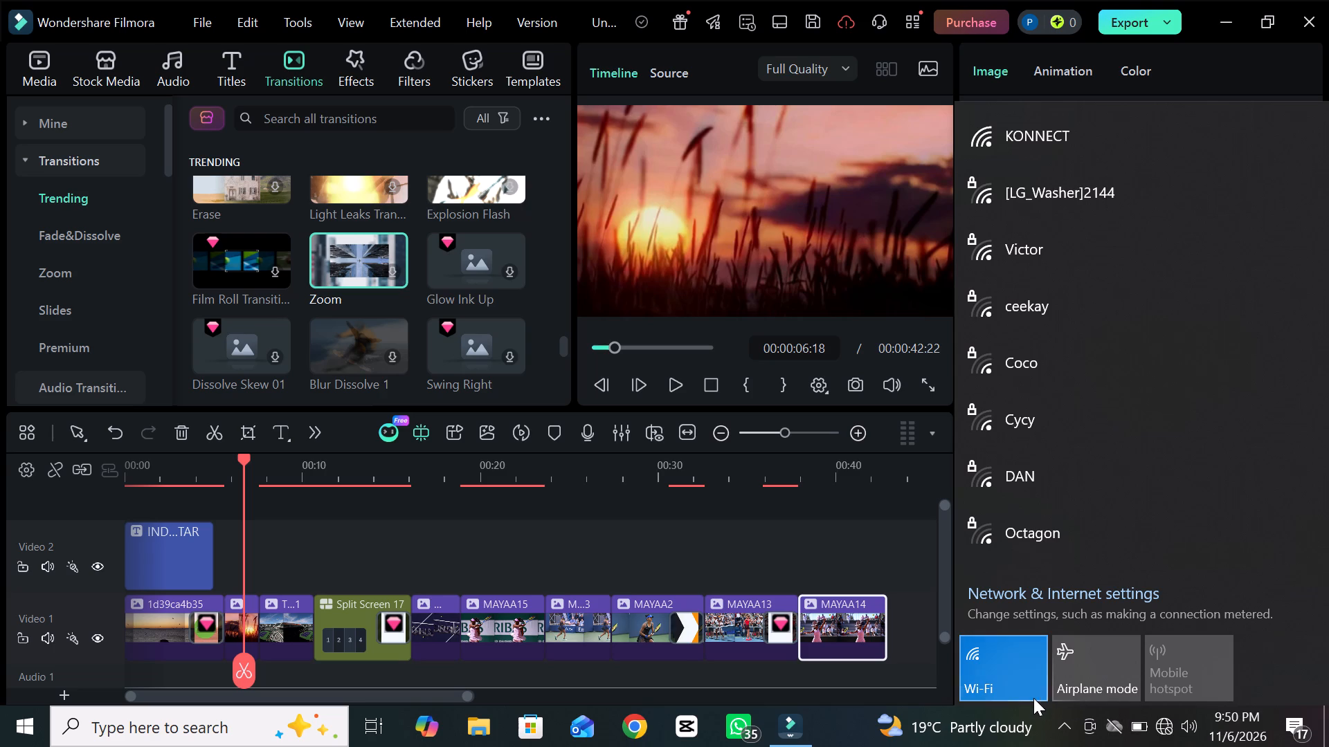
pyautogui.click(1012, 679)
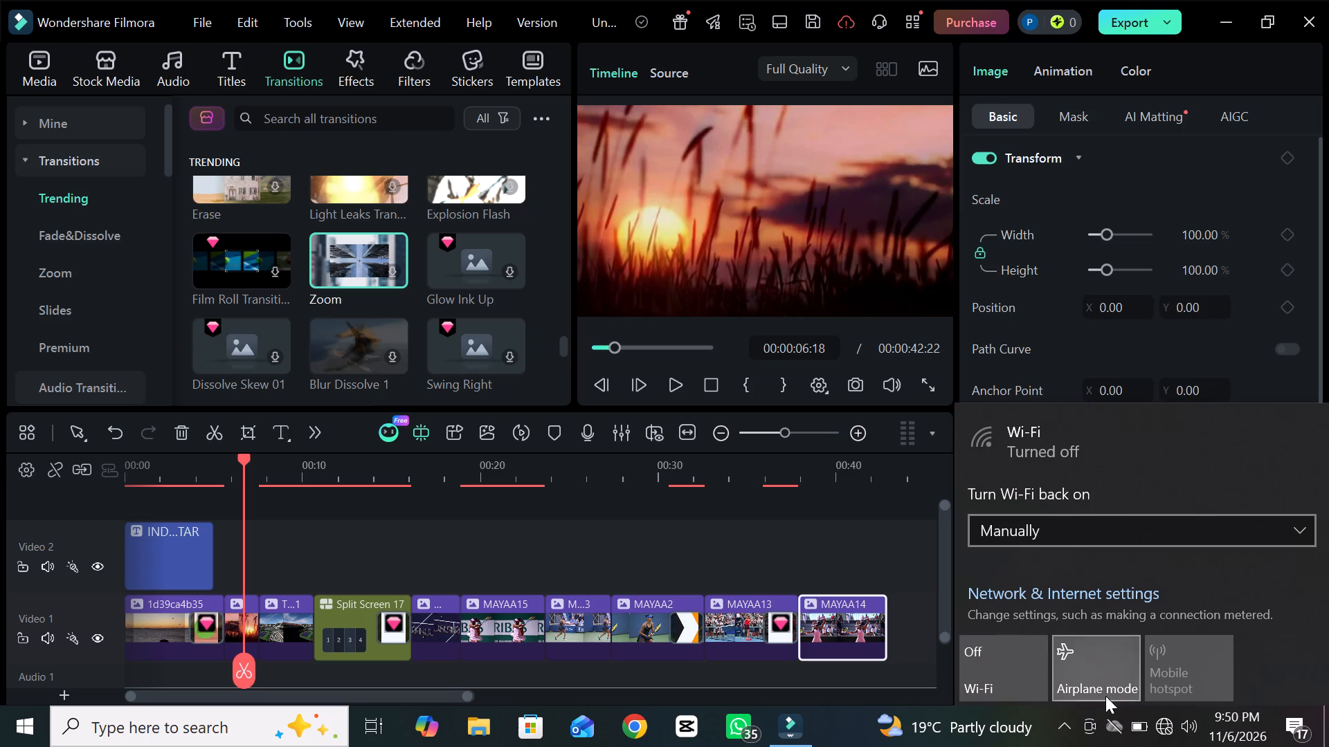
pyautogui.doubleClick(1166, 716)
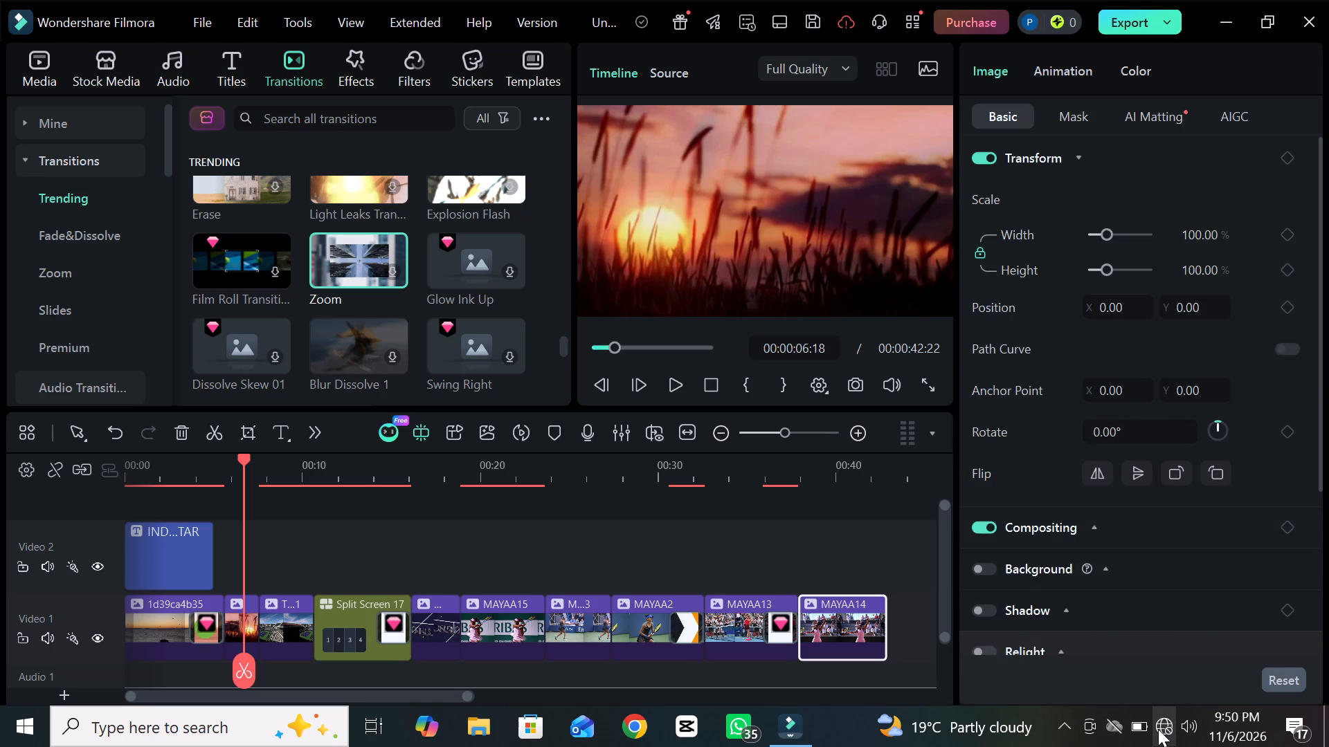
pyautogui.doubleClick(1158, 729)
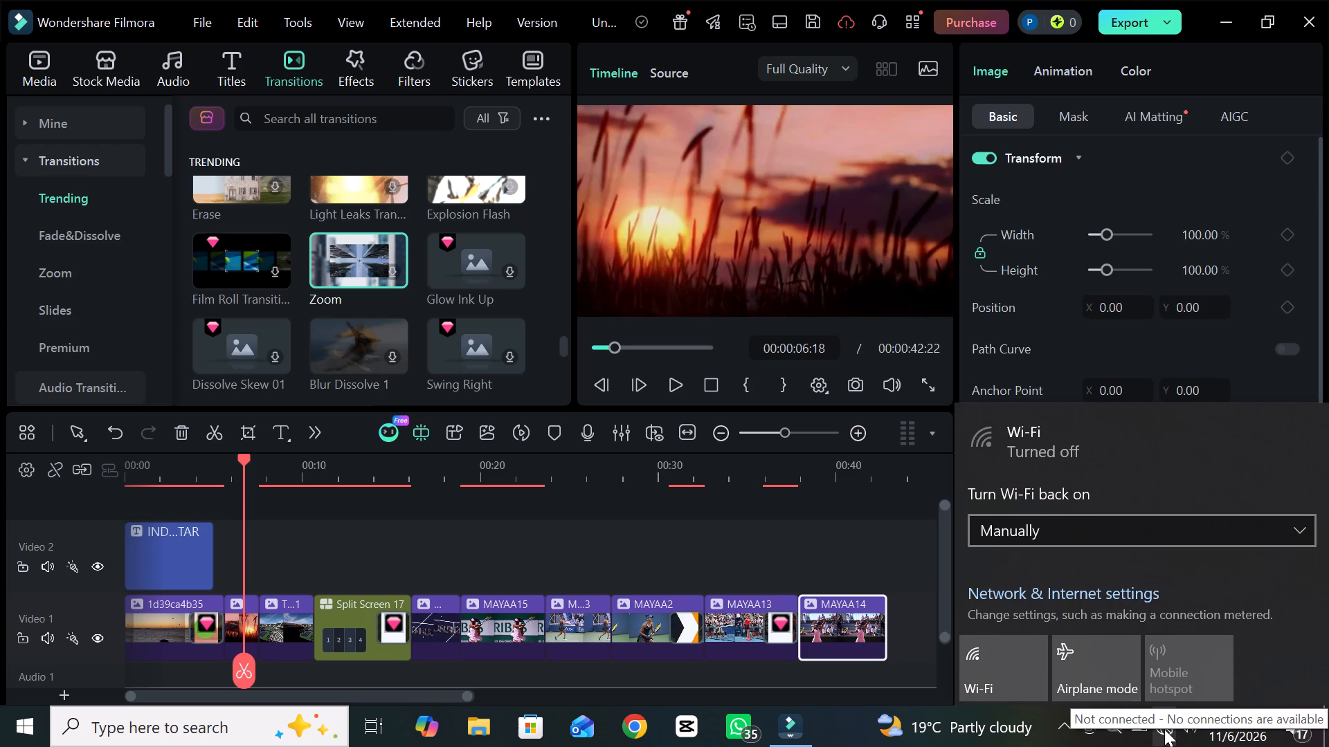
pyautogui.doubleClick(1164, 729)
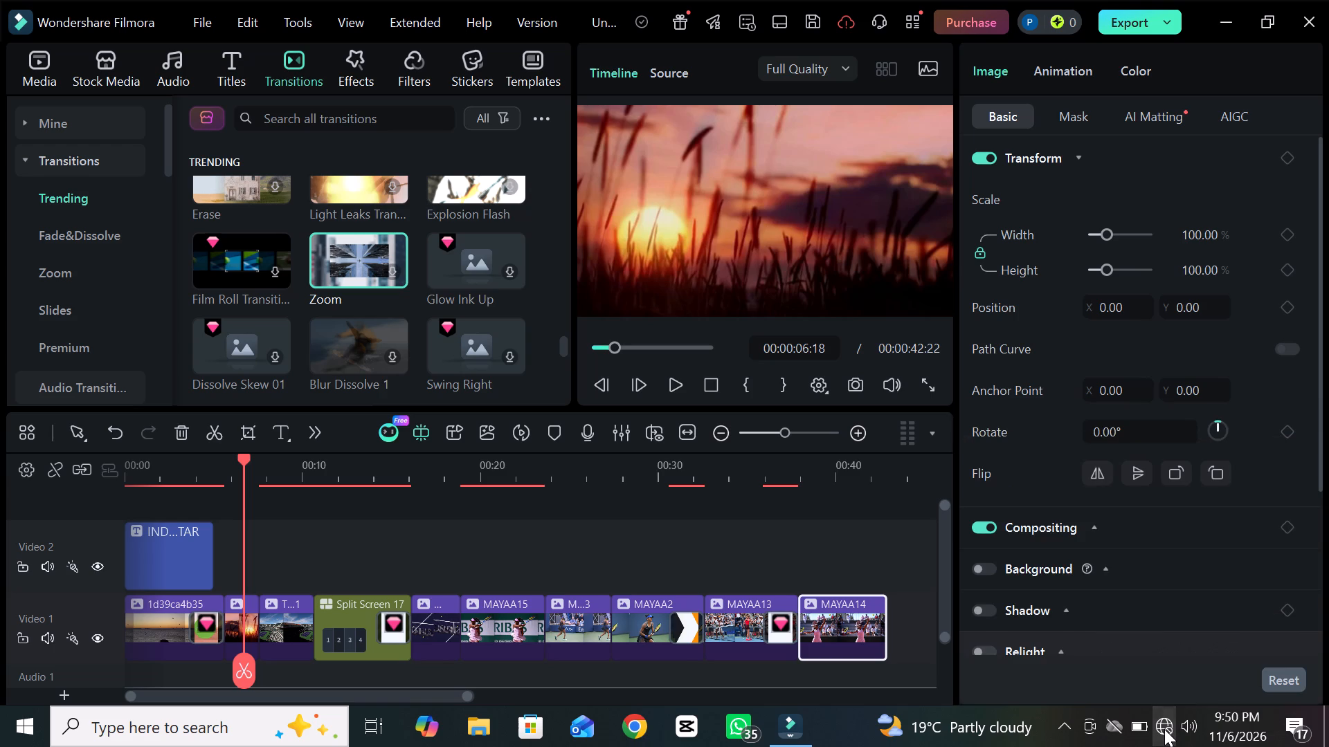
pyautogui.click(1164, 729)
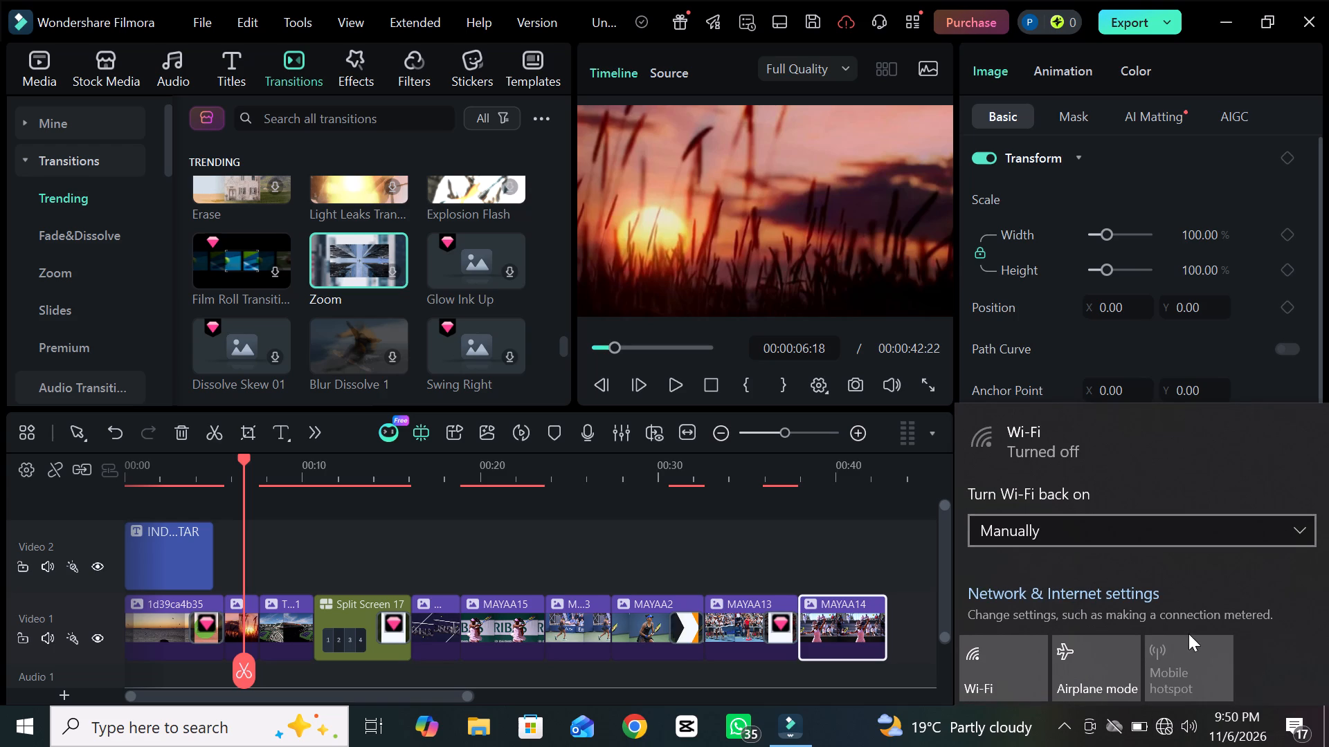
pyautogui.click(1296, 533)
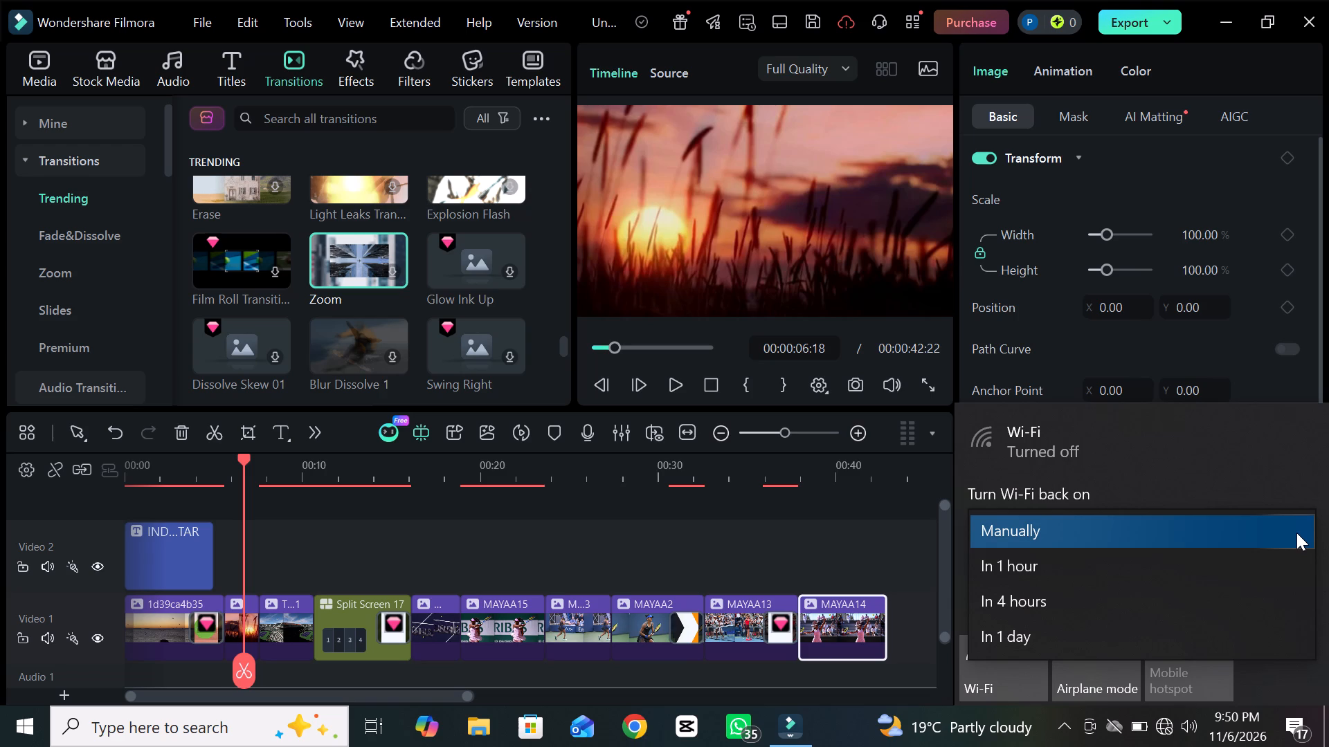
pyautogui.click(1016, 691)
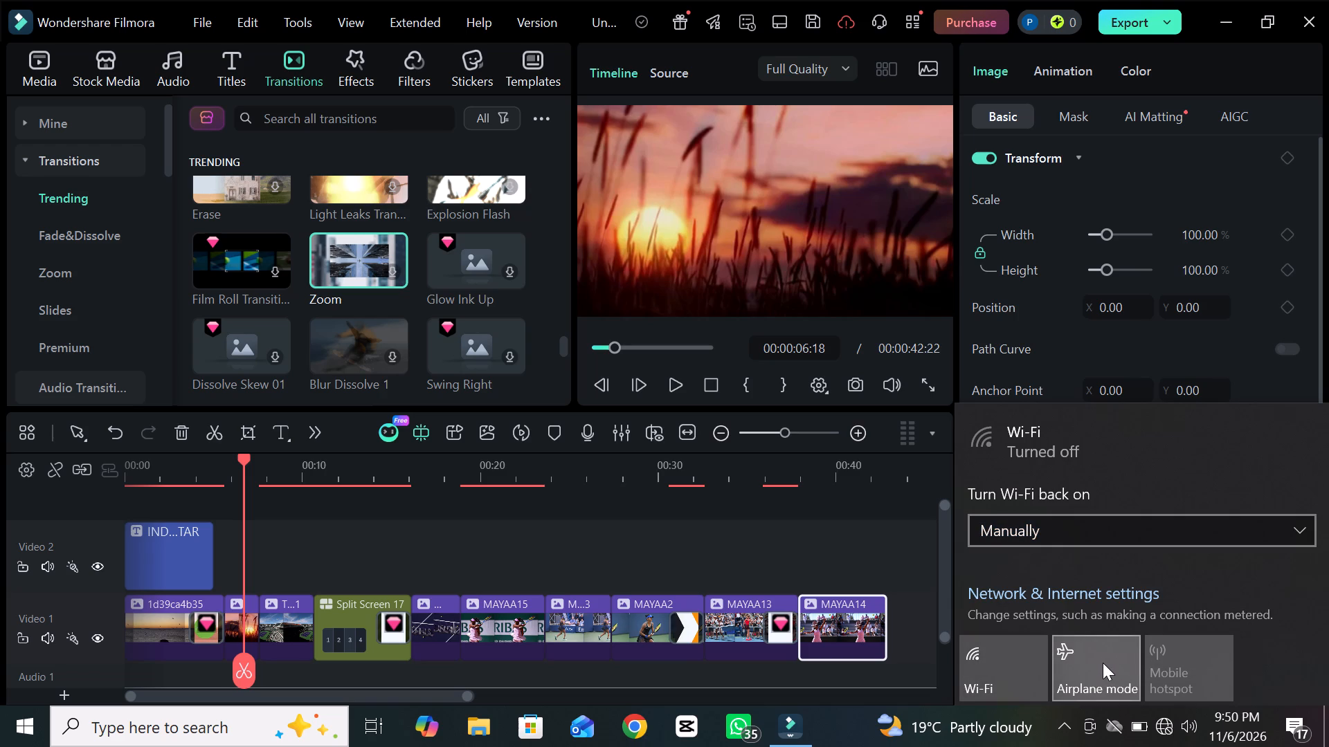
pyautogui.doubleClick(1025, 677)
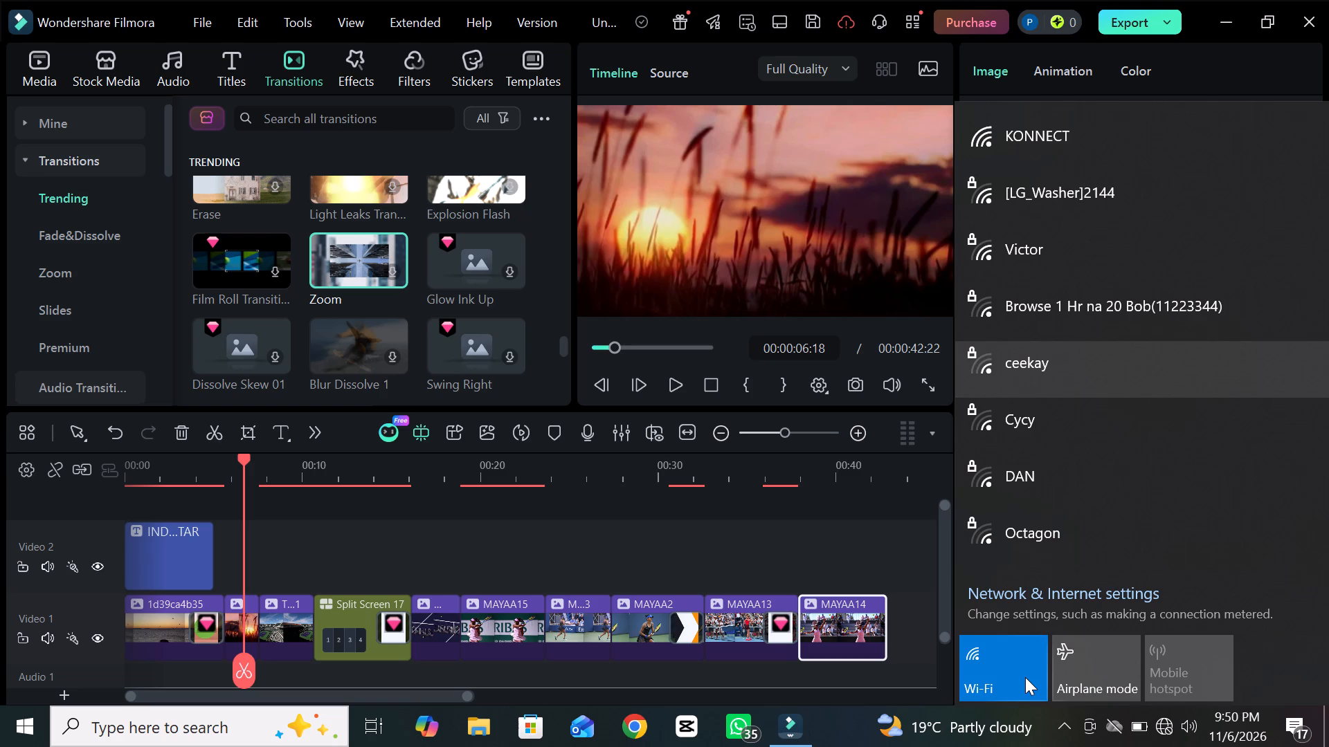
pyautogui.doubleClick(1025, 677)
pyautogui.doubleClick(1025, 677)
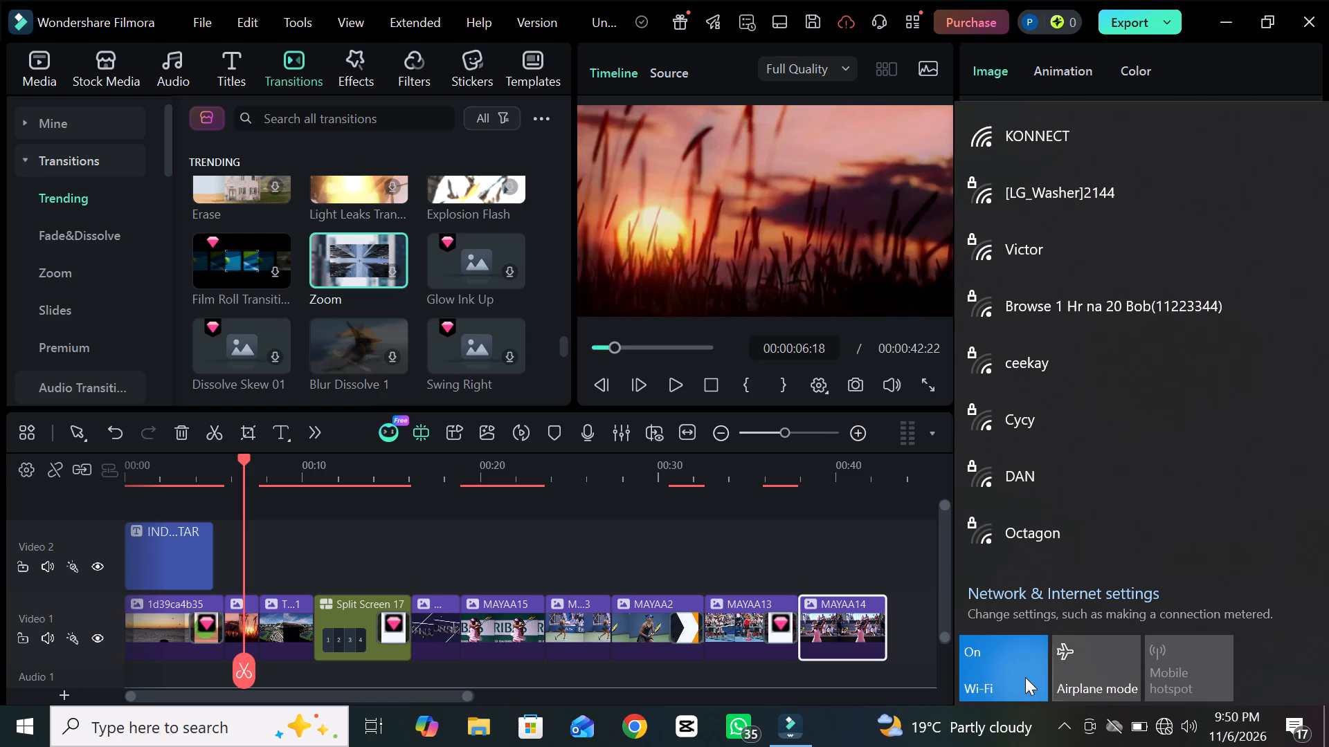